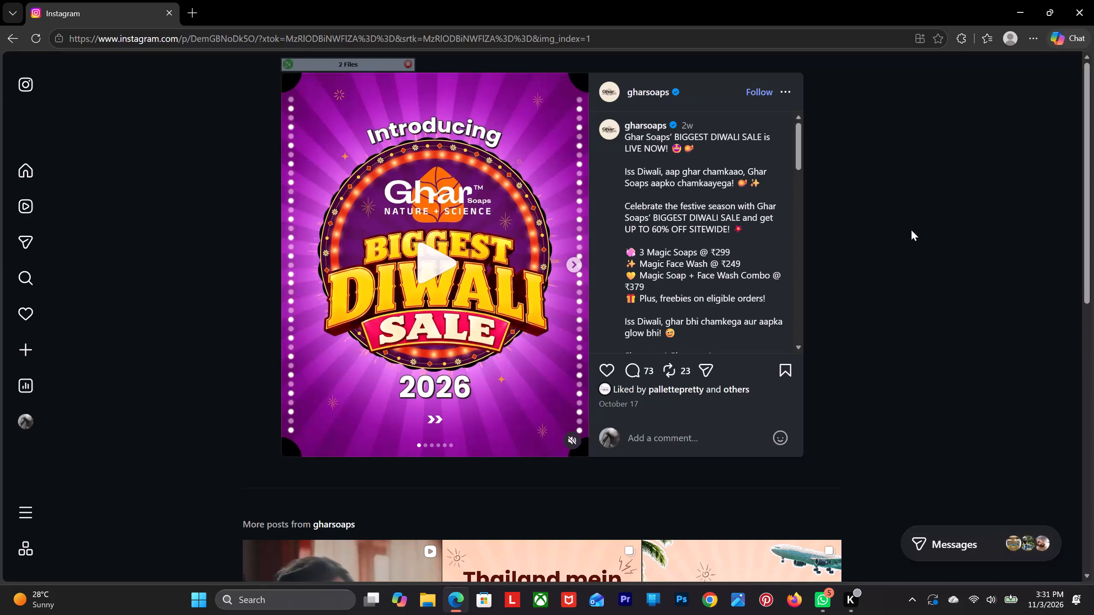
Play the gharsoaps Diwali sale video post and examine its animated artwork and festive title design.
scroll(526, 311, up, 2)
scroll(451, 355, up, 3)
drag(288, 262, 287, 279)
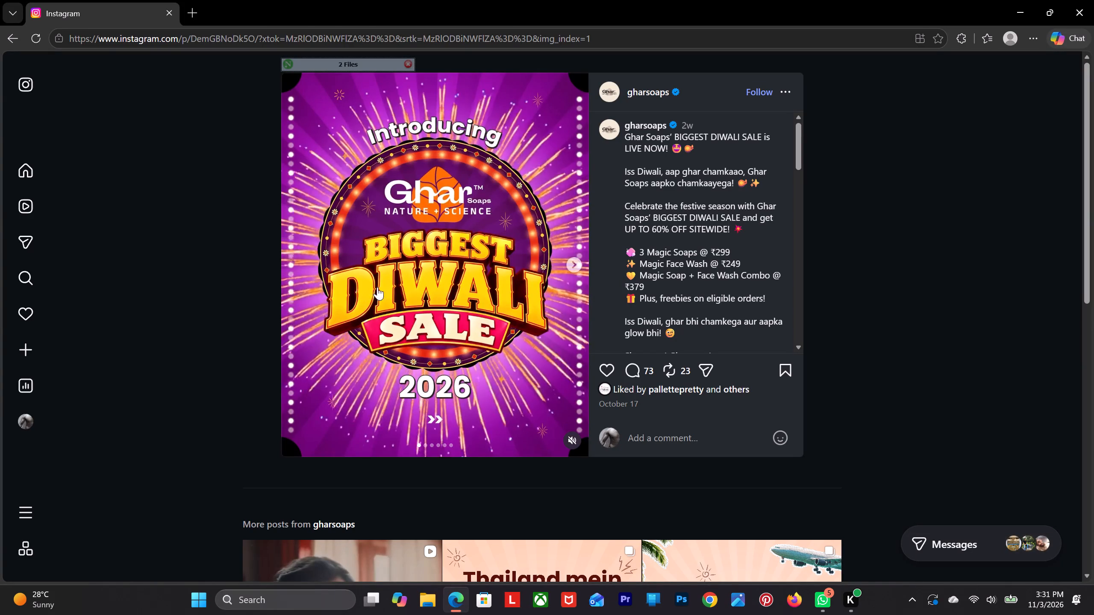
scroll(387, 249, up, 4)
scroll(908, 295, up, 2)
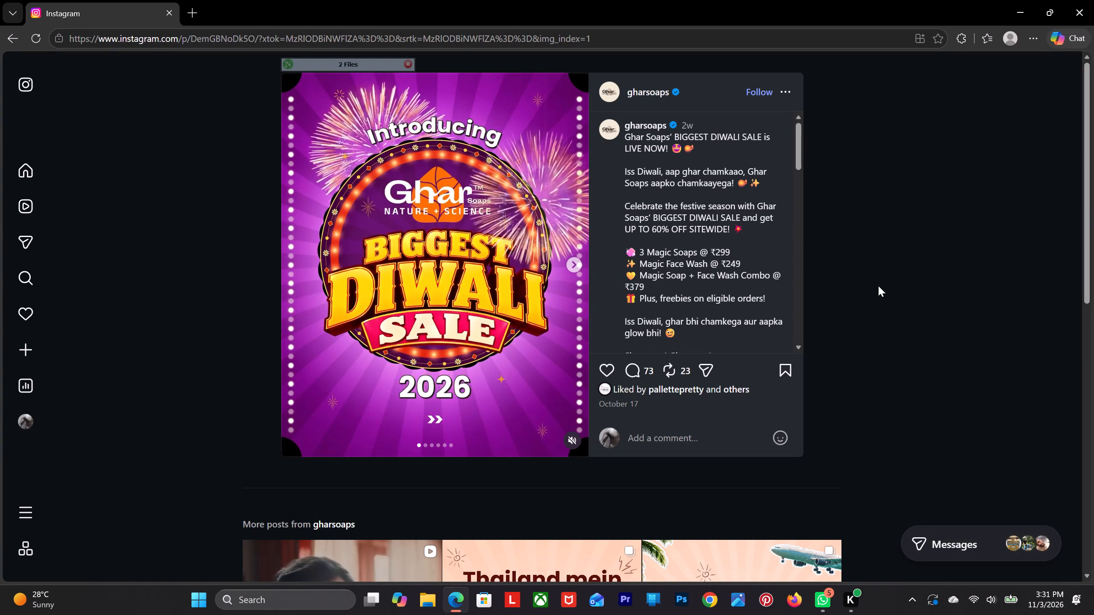
drag(801, 162, 818, 155)
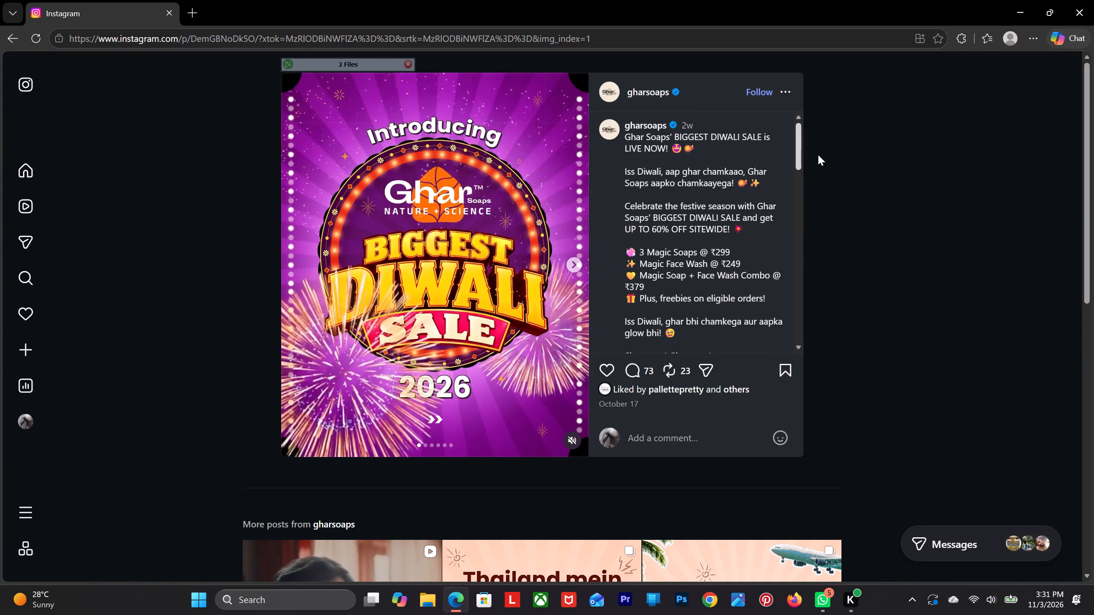
scroll(236, 325, up, 3)
click(360, 266)
click(365, 261)
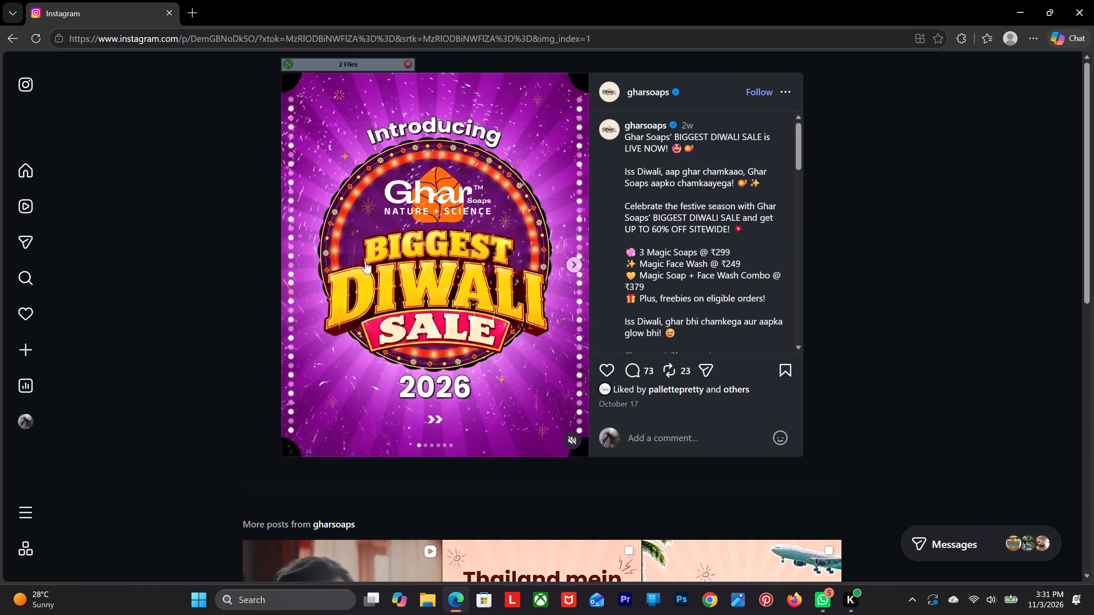
Move the floating "2 Files" bar off the post artwork to the empty area beside the Instagram logo.
drag(338, 64, 370, 165)
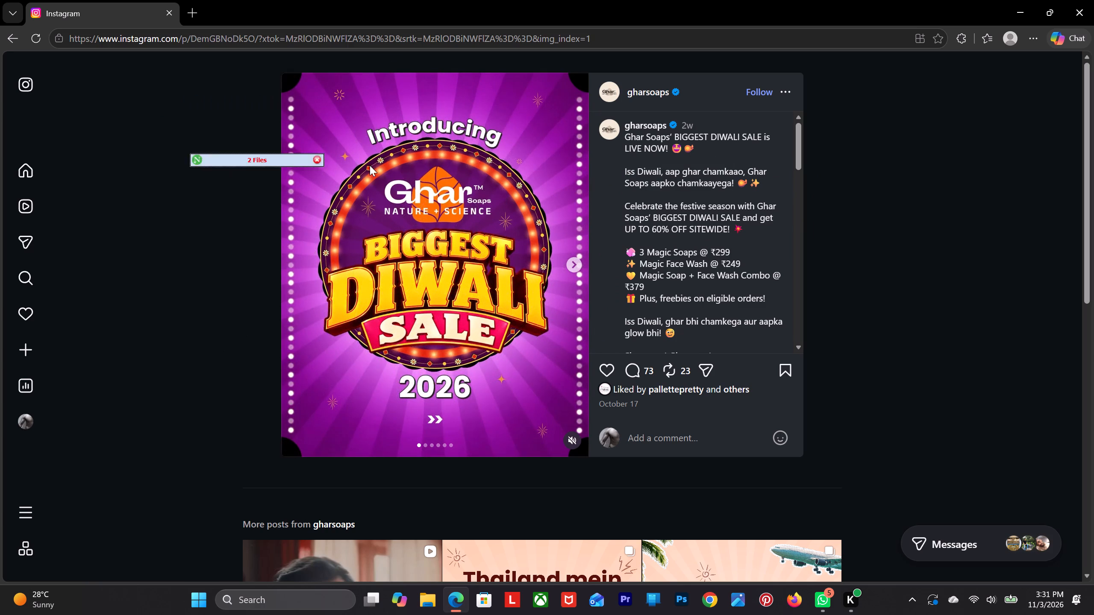
drag(370, 165, 542, 203)
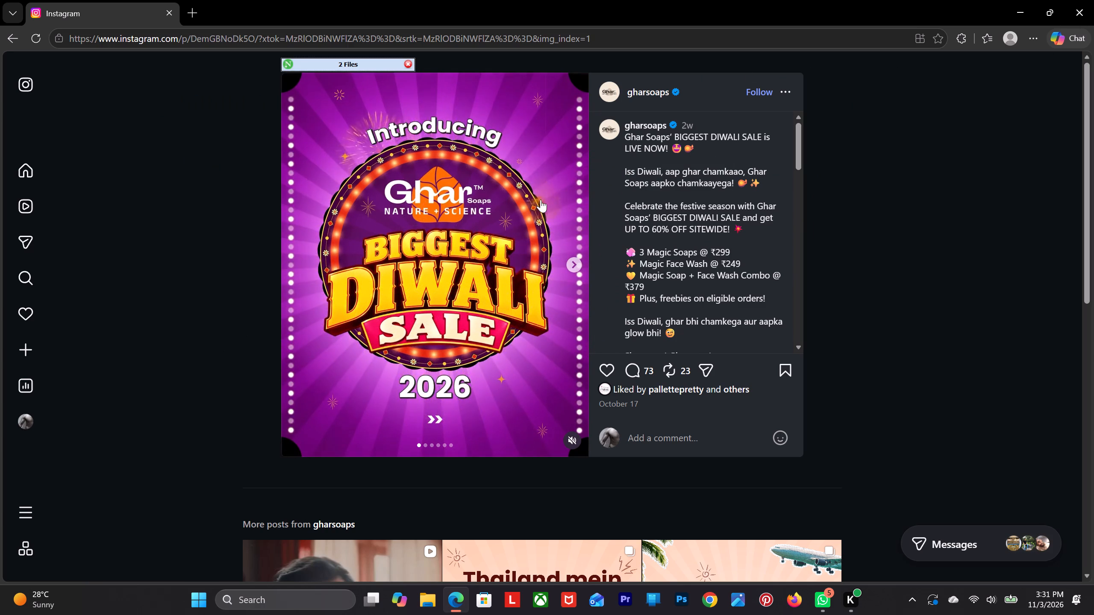
drag(306, 61, 85, 79)
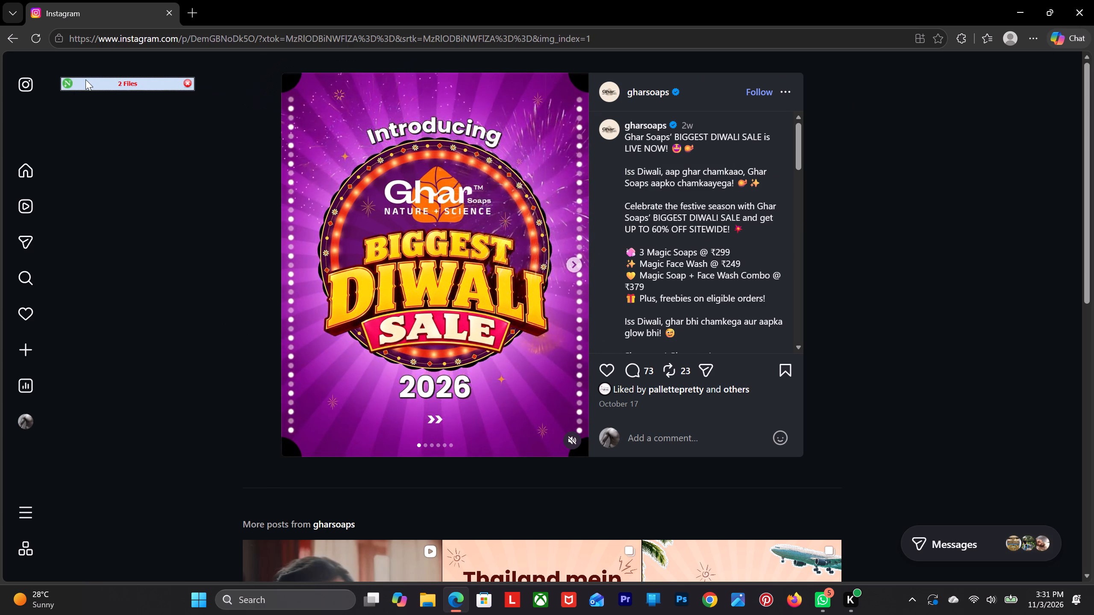
drag(85, 79, 74, 73)
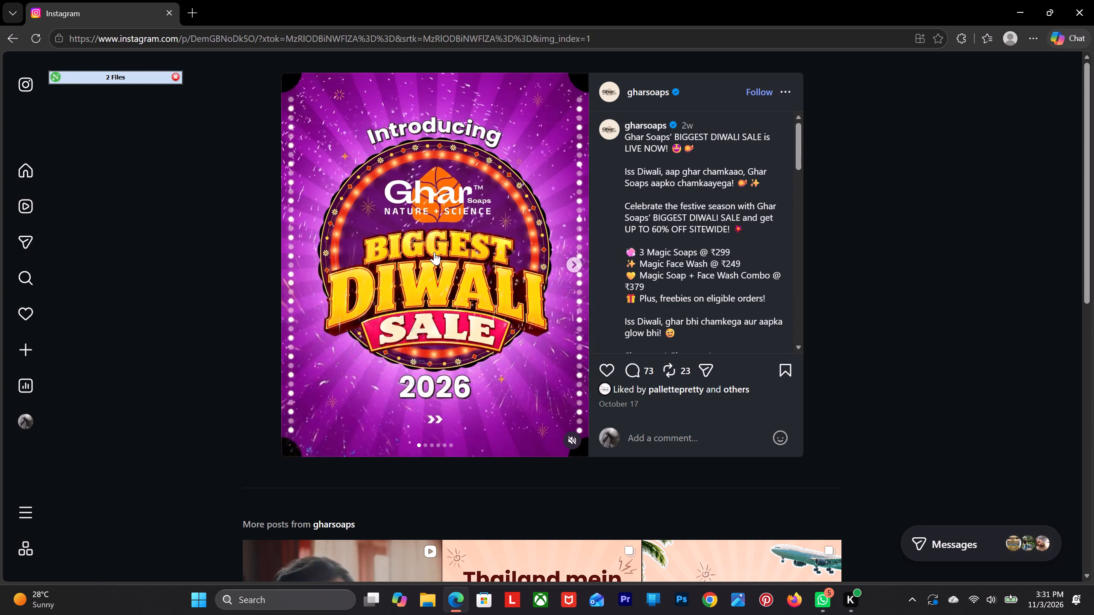
Pause the Diwali sale video to study the Biggest Diwali Sale title artwork.
click(456, 341)
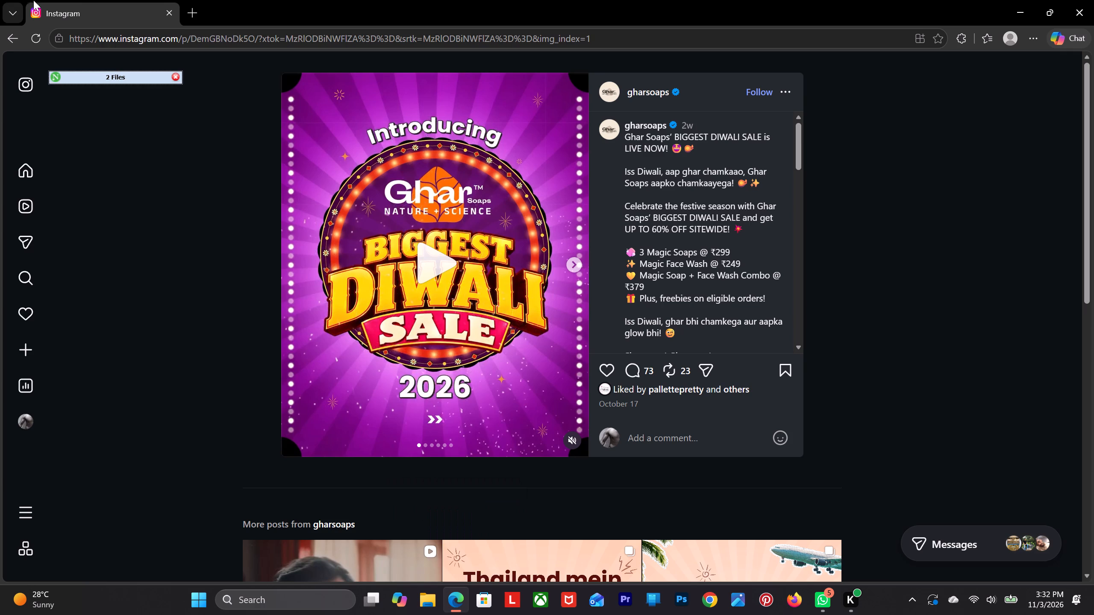
Open a new browser tab and search the web for "pngwing".
click(194, 5)
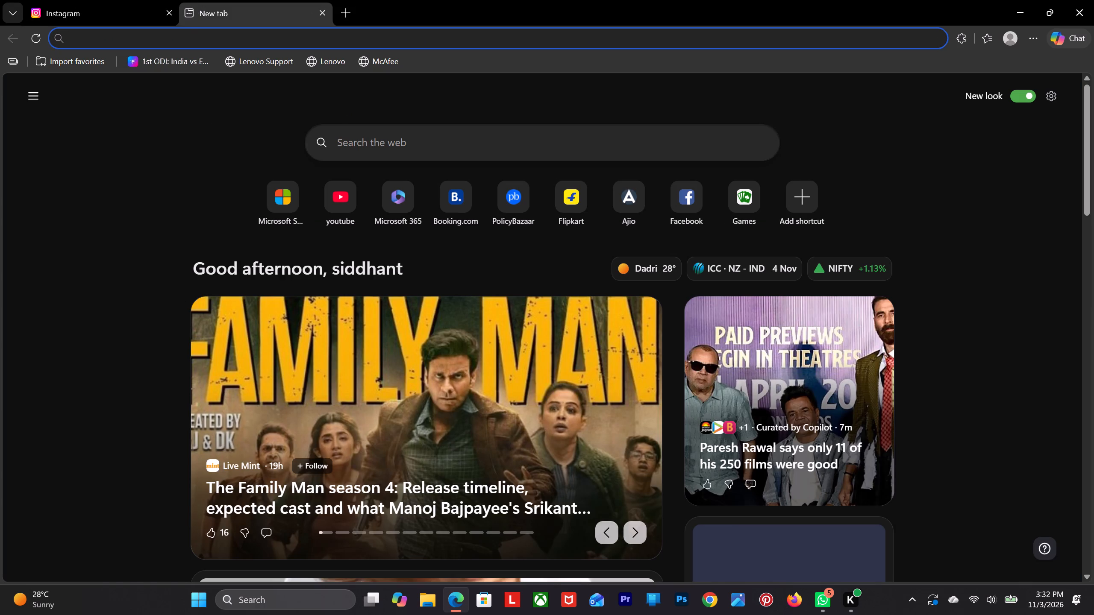
click(354, 144)
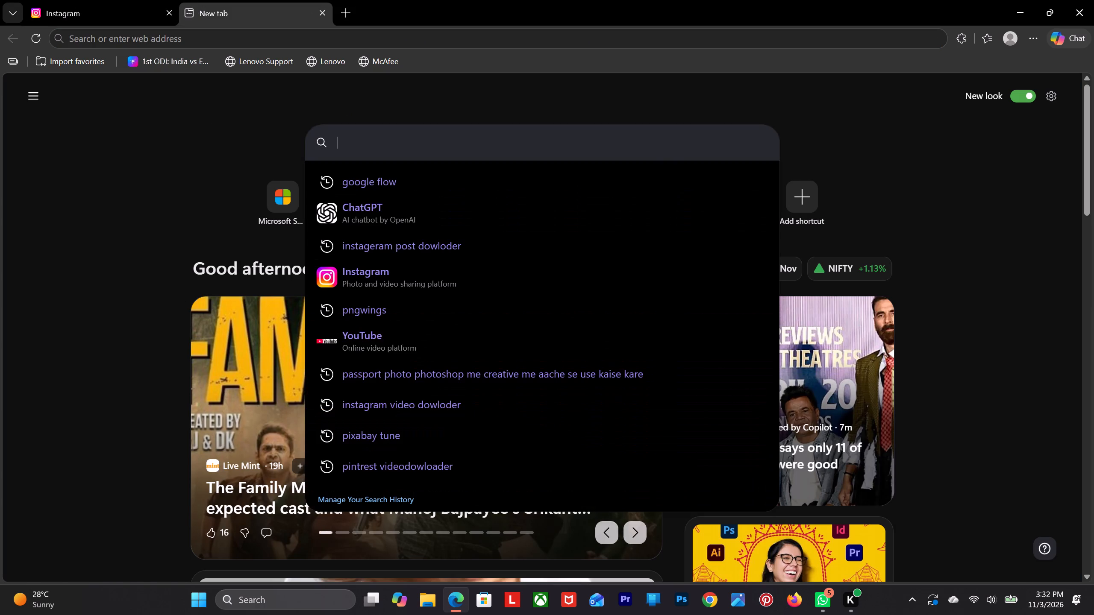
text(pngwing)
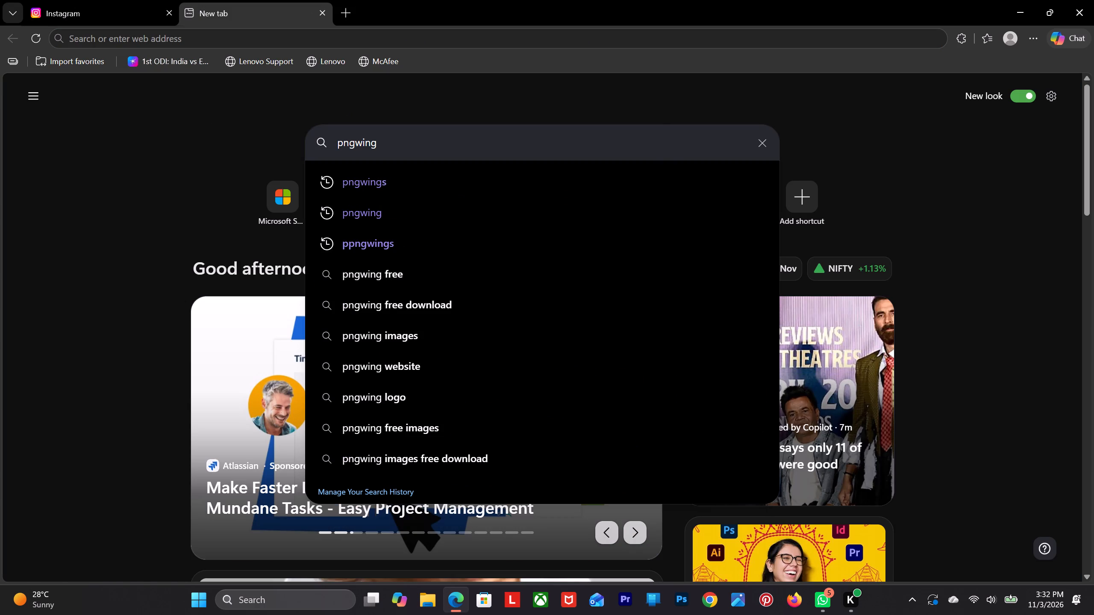
Search the web for pngwing and open the PNGWing site from the results.
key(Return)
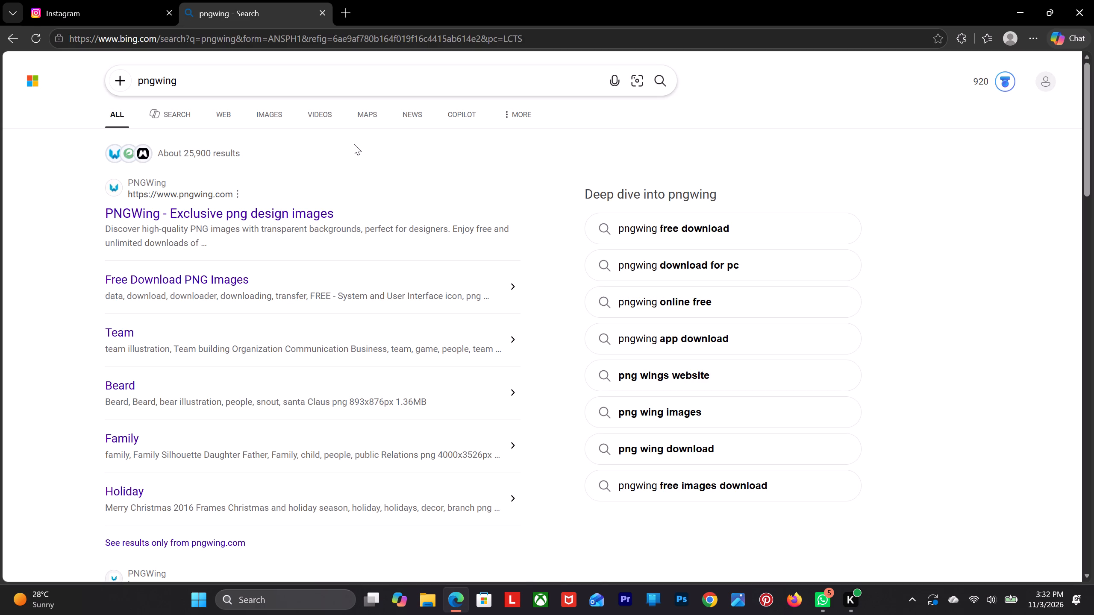
click(198, 208)
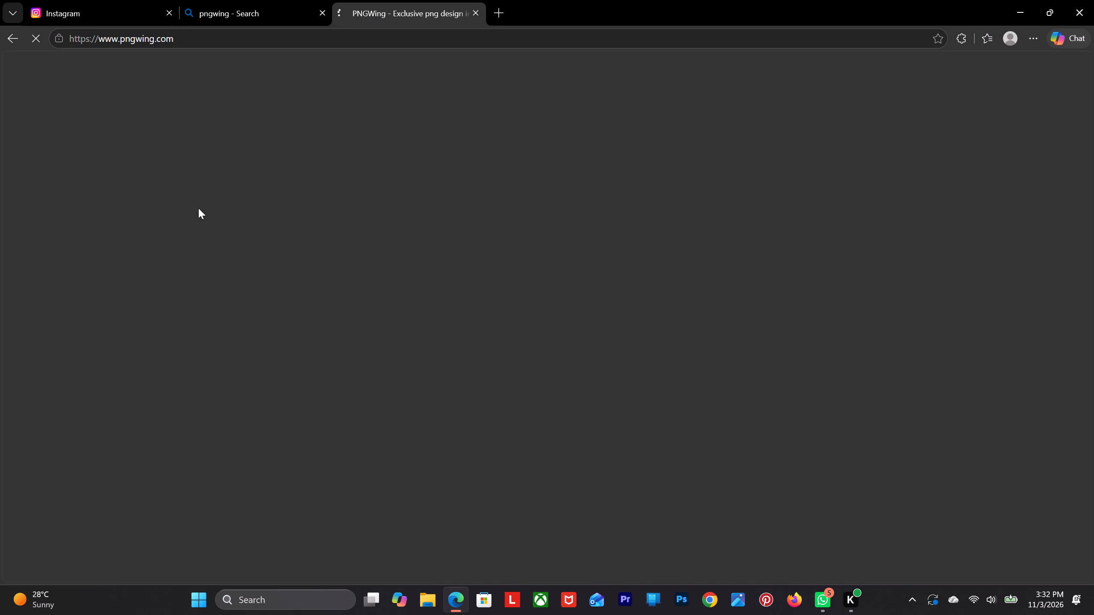
Search PNGWing for diwali design.
click(347, 225)
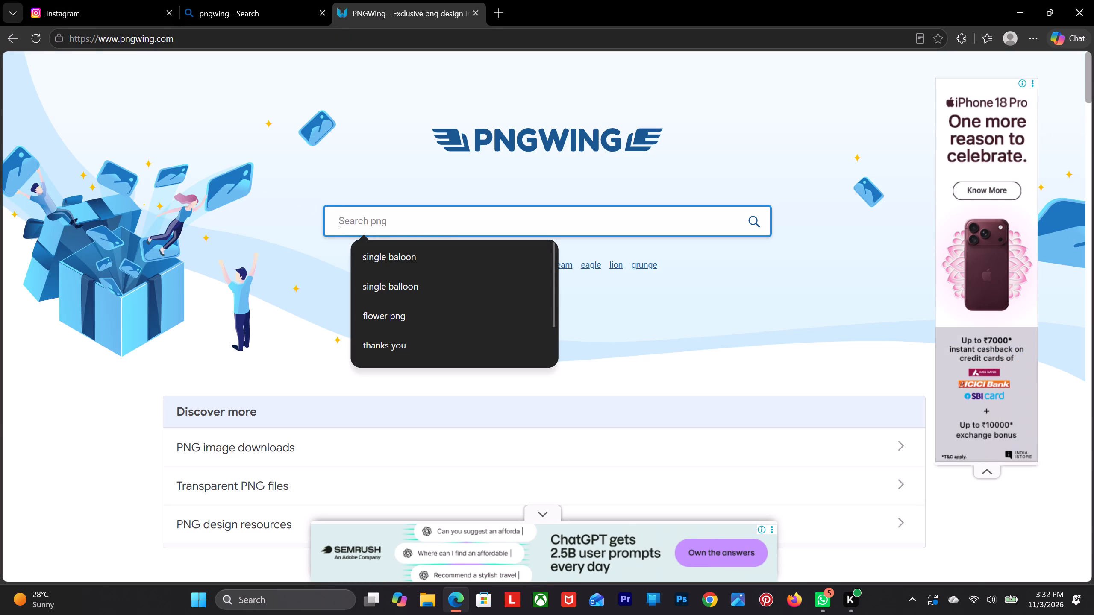
text(diw)
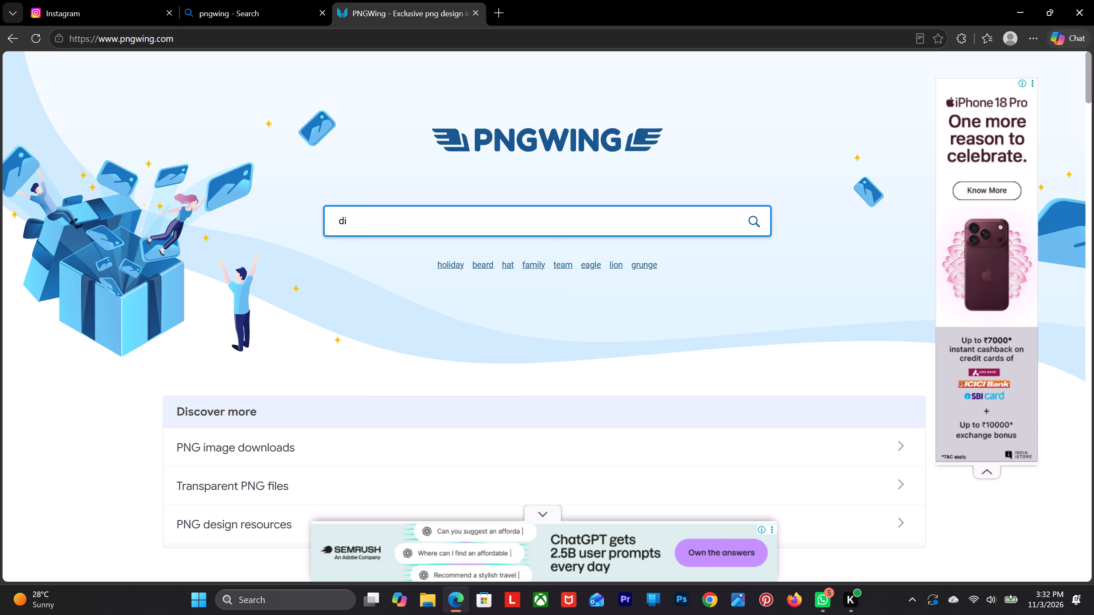
text(ali design)
key(space)
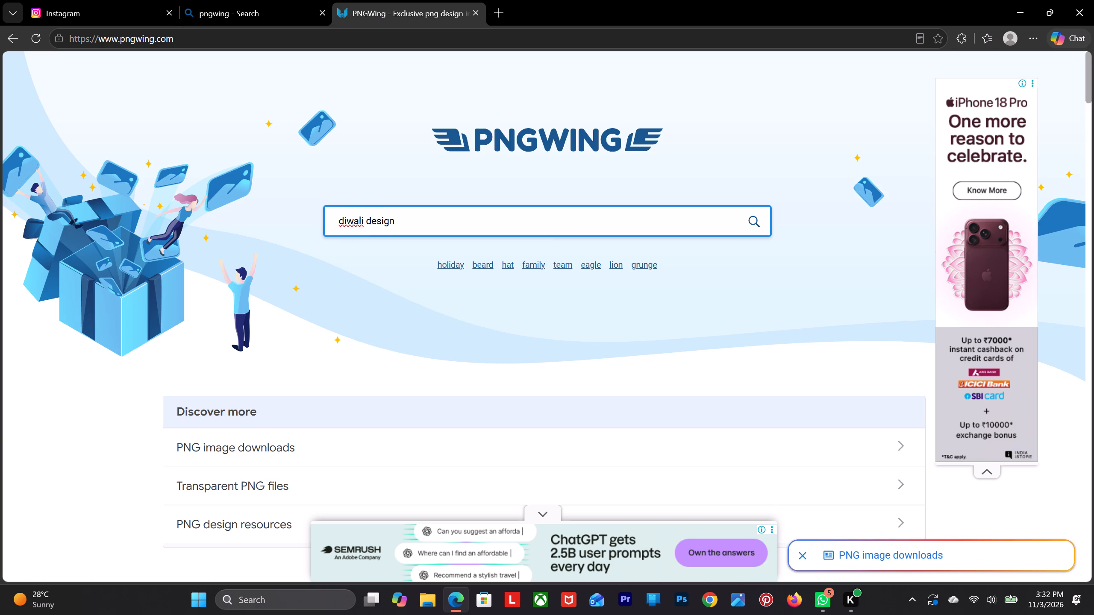
key(Return)
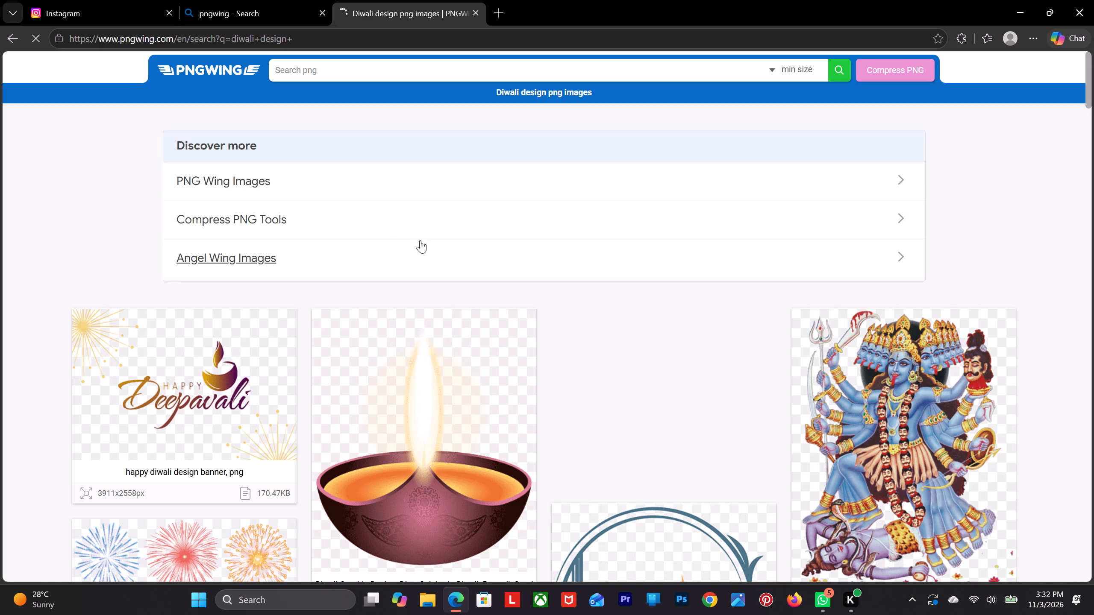
Look through the PNGWing results for Diwali graphics, such as lamps, fireworks and greeting lettering.
scroll(482, 314, down, 5)
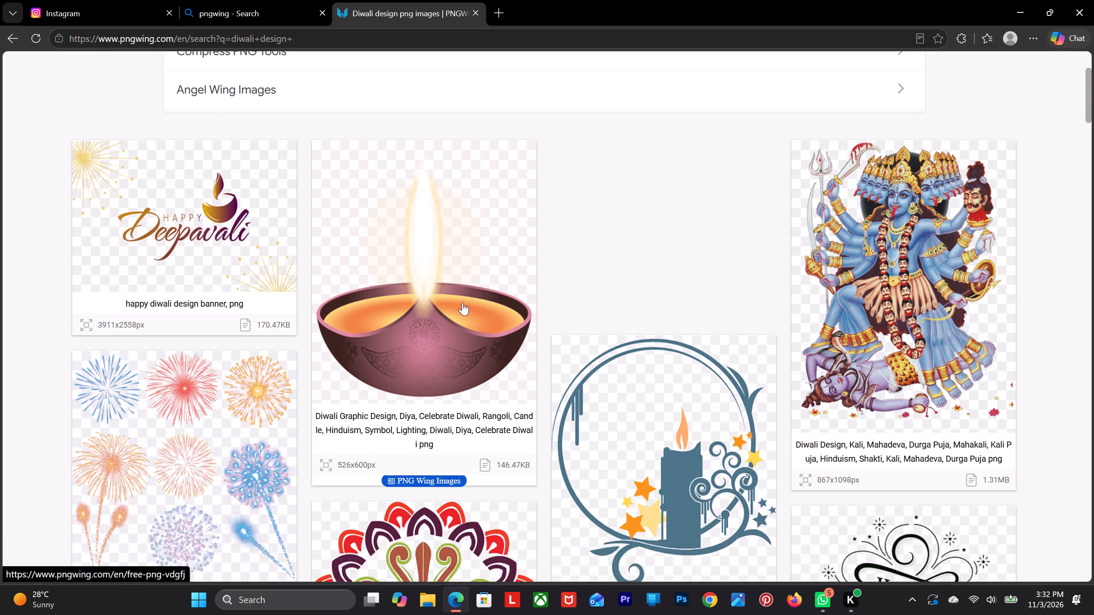
scroll(446, 291, down, 5)
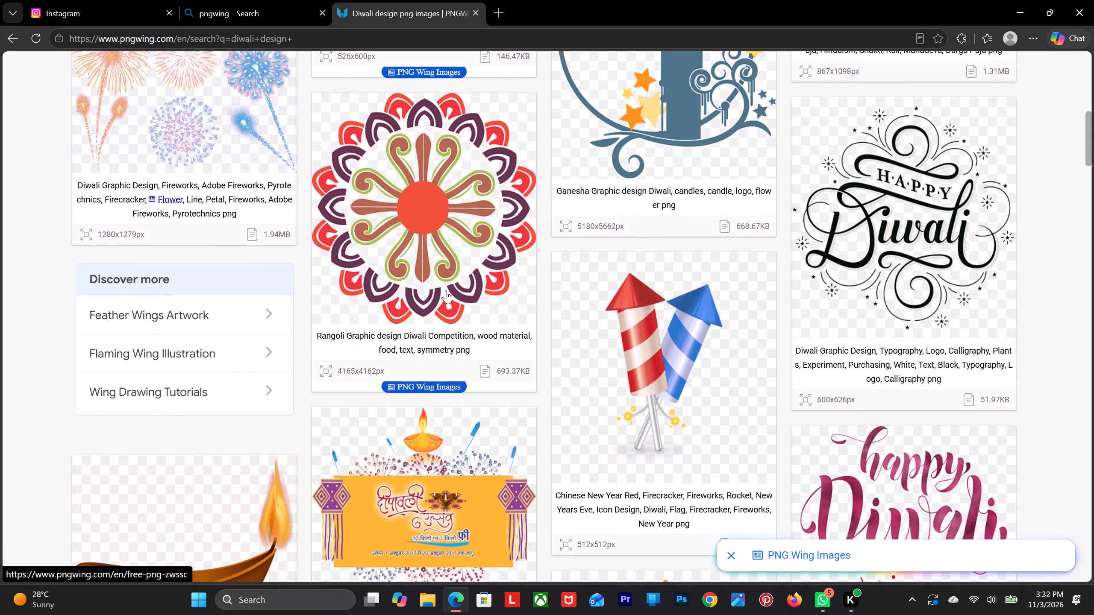
scroll(446, 290, down, 5)
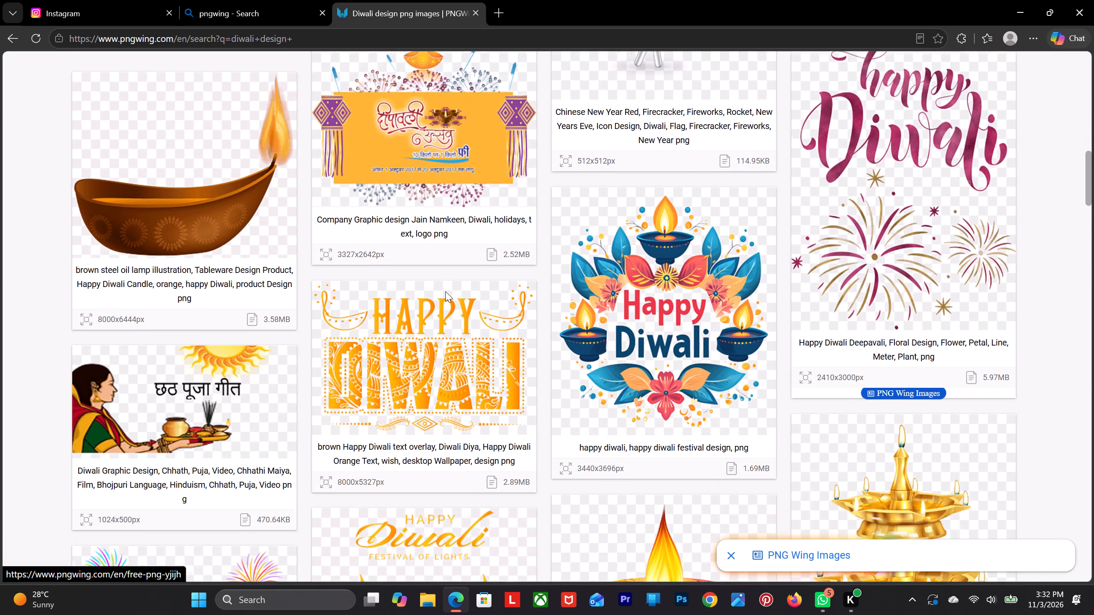
scroll(445, 291, down, 5)
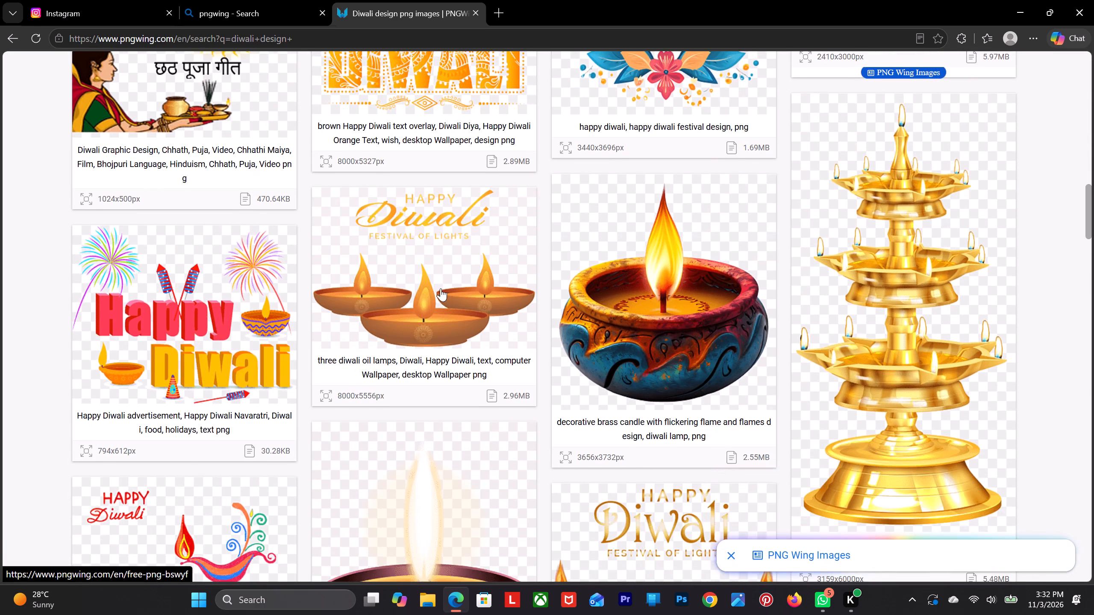
scroll(436, 288, down, 9)
scroll(434, 288, up, 2)
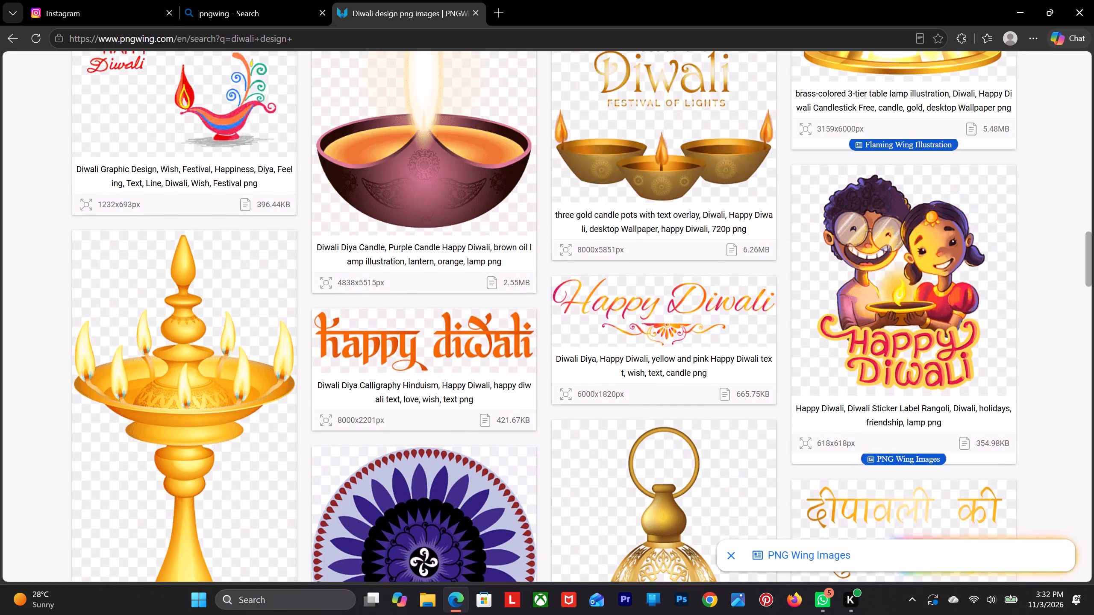
Look back through the PNGWing Diwali results for usable lamp, fireworks and greeting graphics.
scroll(434, 286, up, 2)
scroll(429, 258, down, 4)
scroll(429, 258, up, 10)
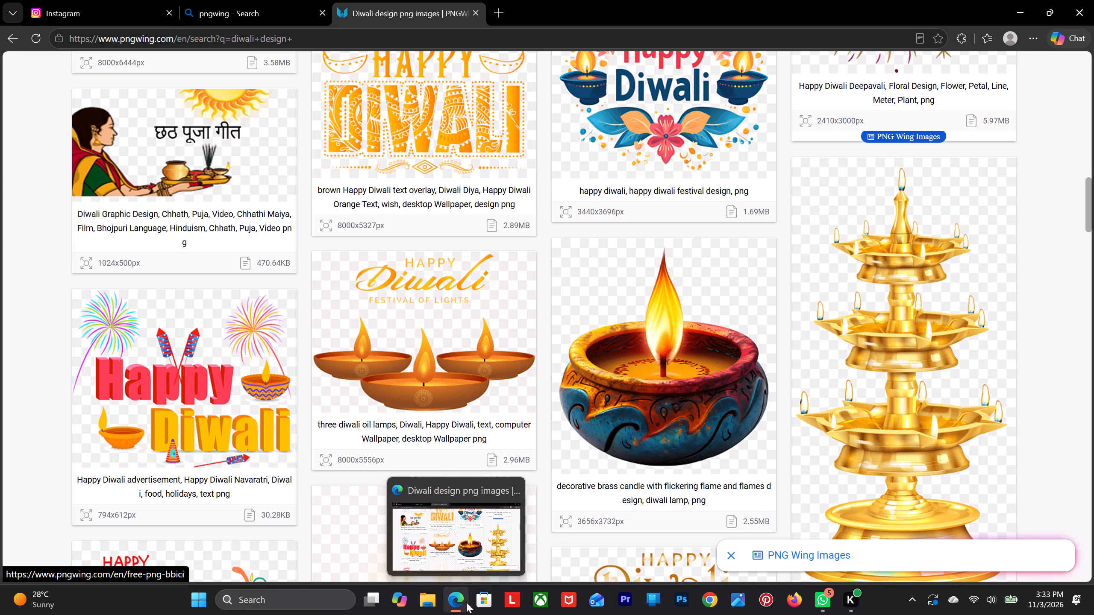
Return to the Ghar Soaps Instagram post and capture a screenshot of the full Biggest Diwali Sale 2026 poster area.
click(37, 0)
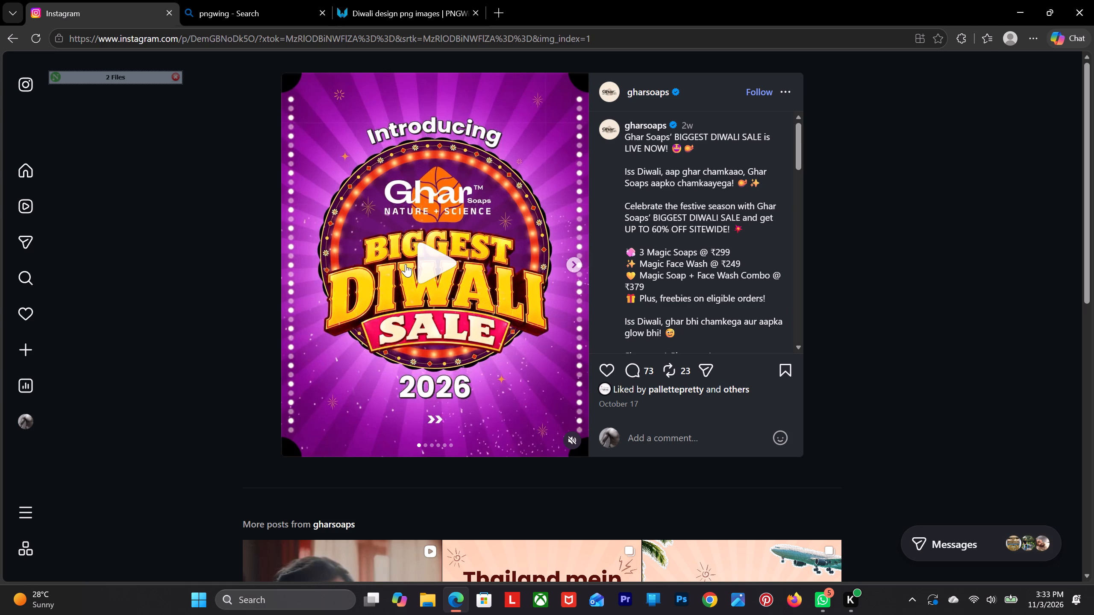
alt+scroll(406, 264, up, 3)
key(Print)
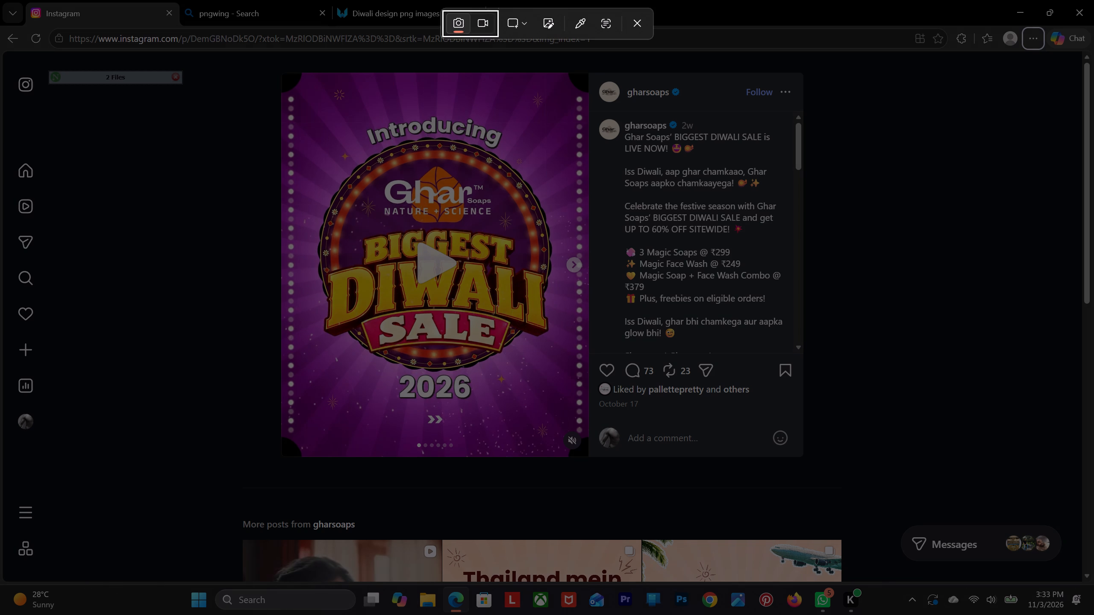
drag(282, 71, 537, 349)
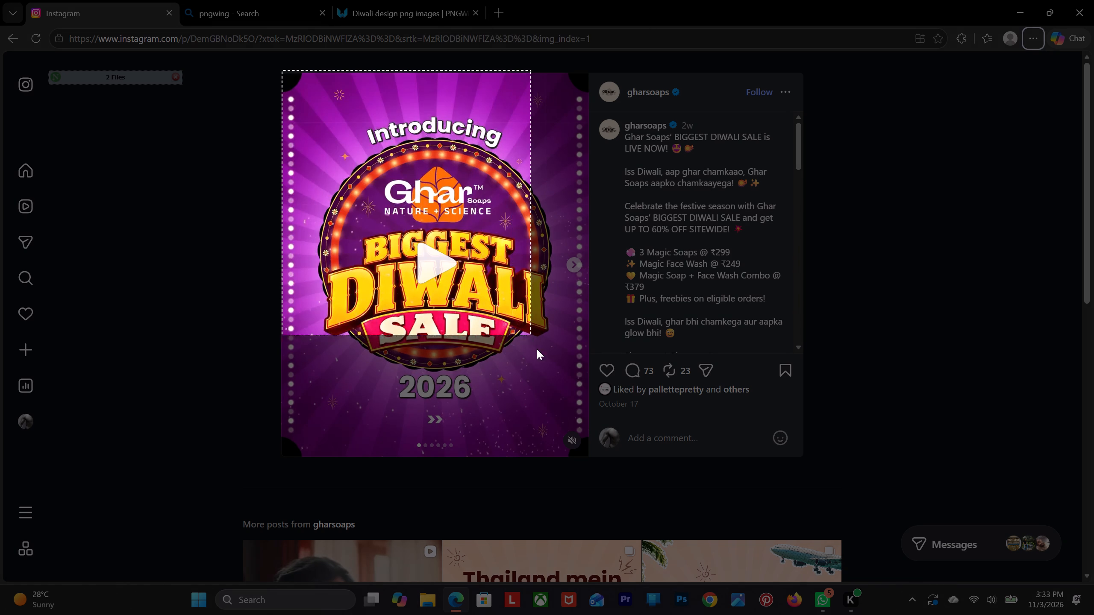
drag(537, 349, 588, 458)
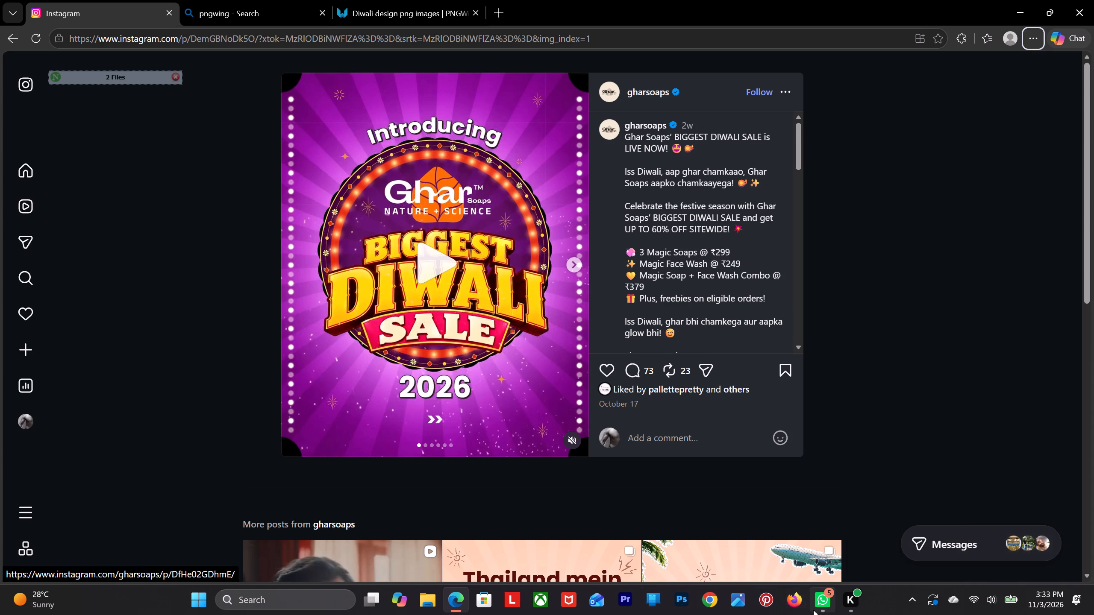
Switch to Firefox.
click(796, 604)
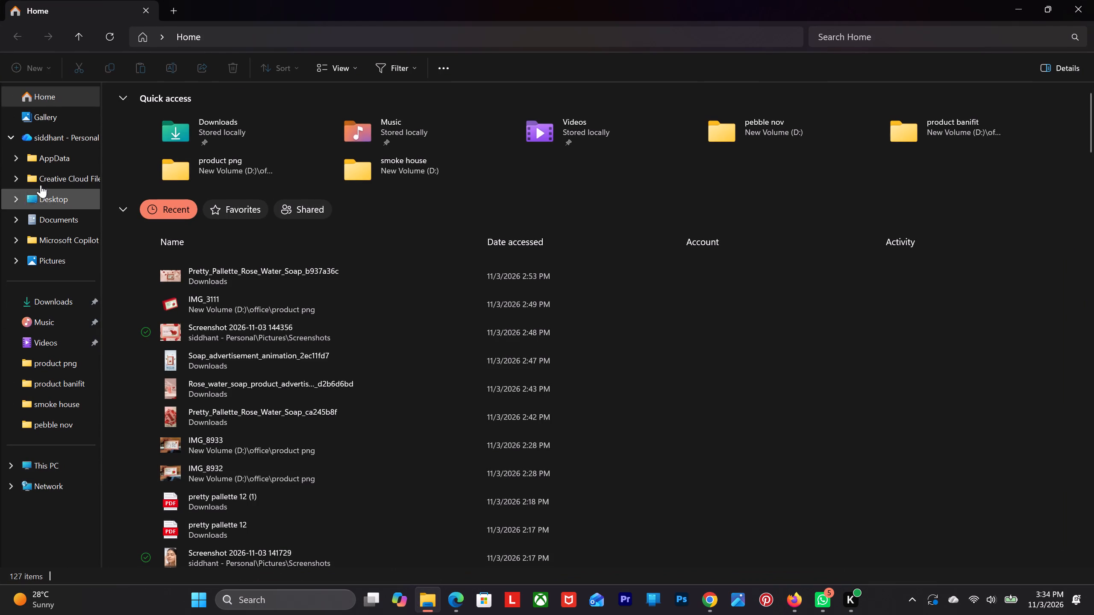
scroll(51, 126, up, 4)
click(65, 102)
click(55, 118)
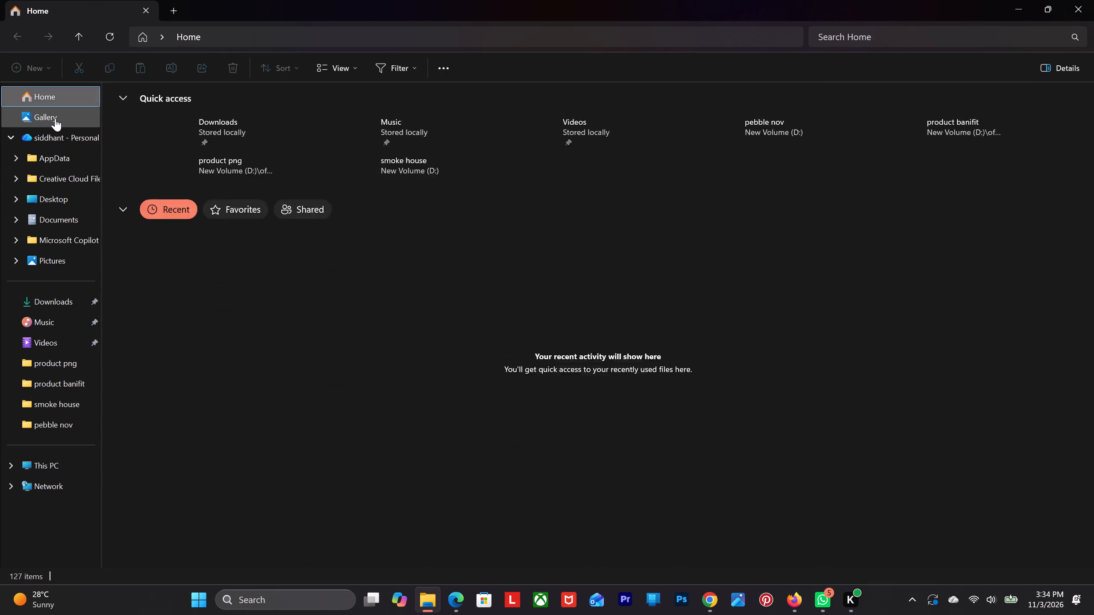
click(161, 155)
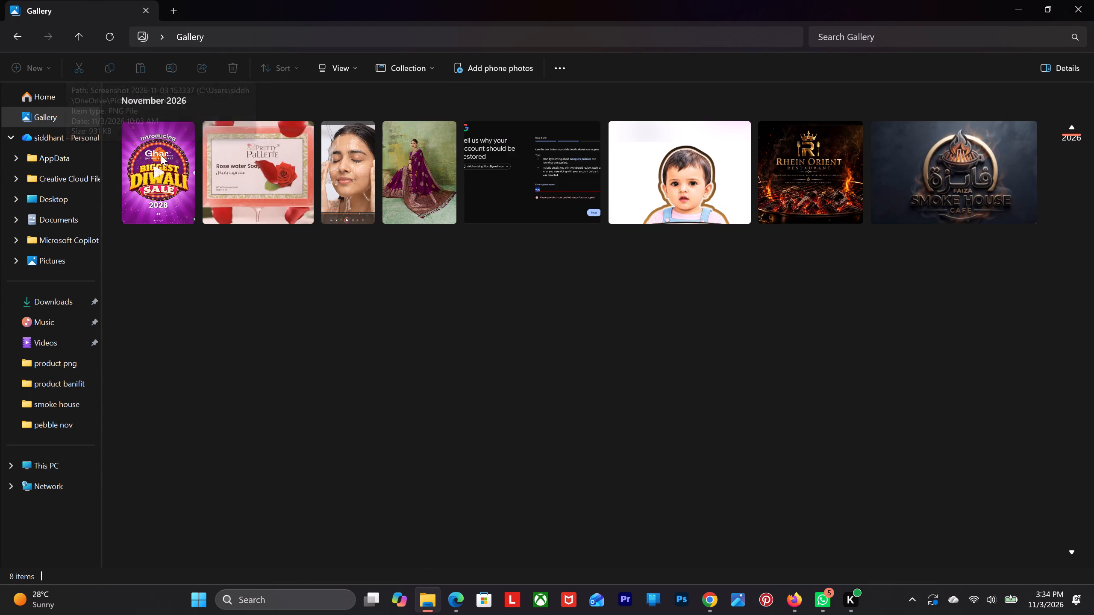
double_click(161, 155)
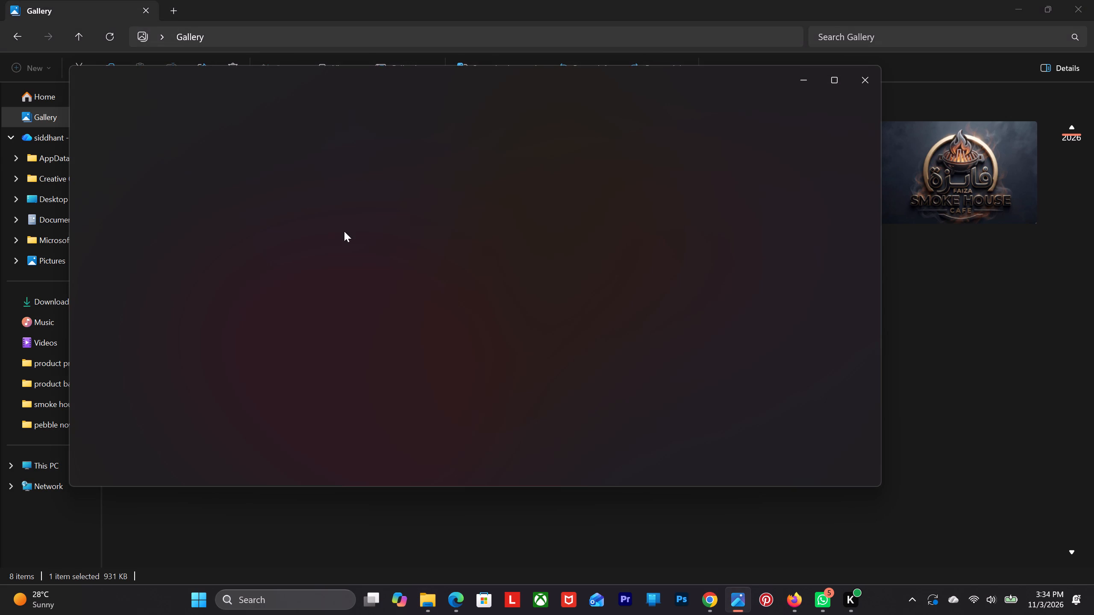
Edit the screenshot with the markup pen and draw a blue outline around the round Biggest Diwali Sale badge.
scroll(460, 270, up, 5)
drag(460, 255, 465, 304)
scroll(465, 304, down, 8)
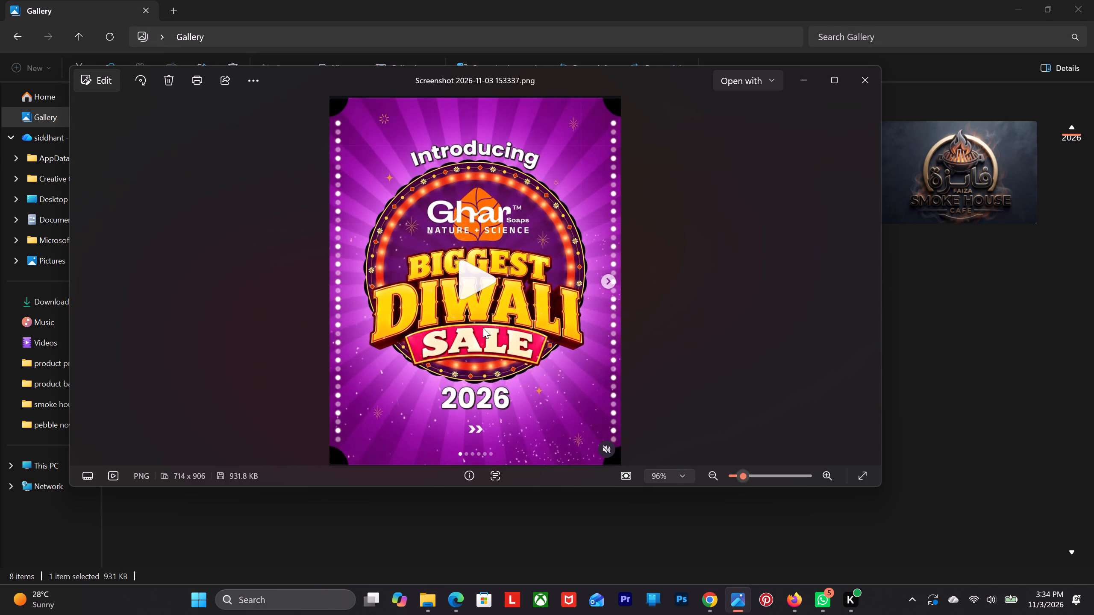
scroll(346, 226, up, 2)
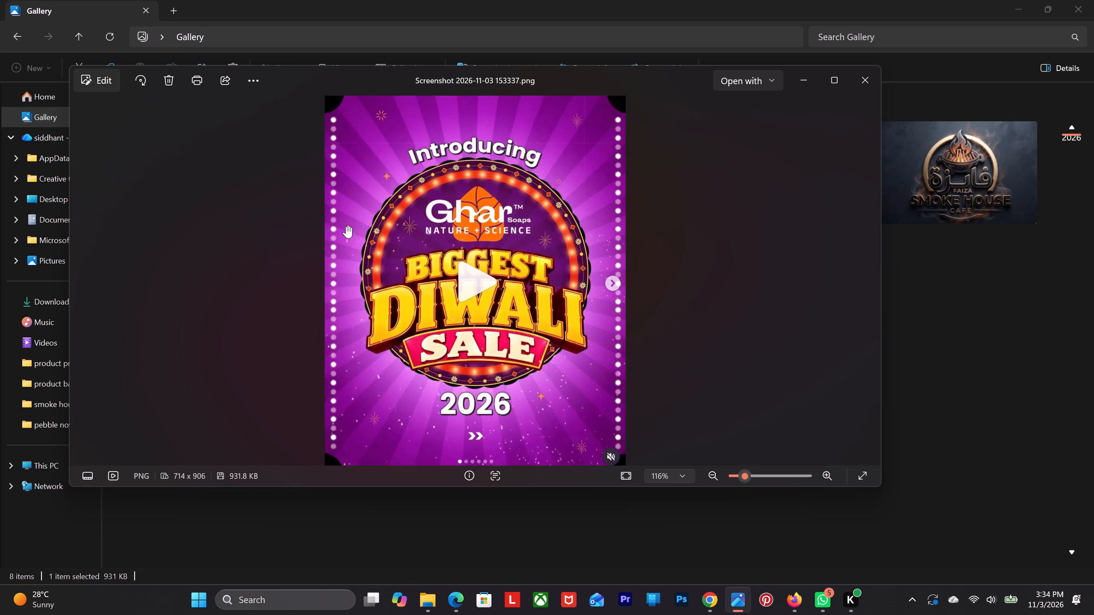
scroll(346, 226, up, 2)
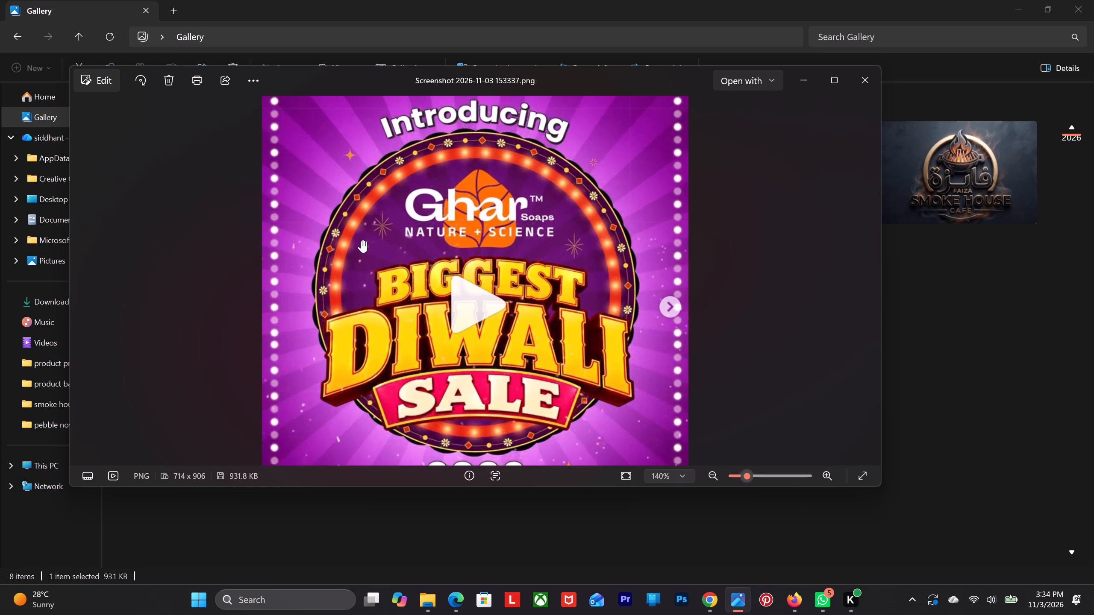
click(93, 79)
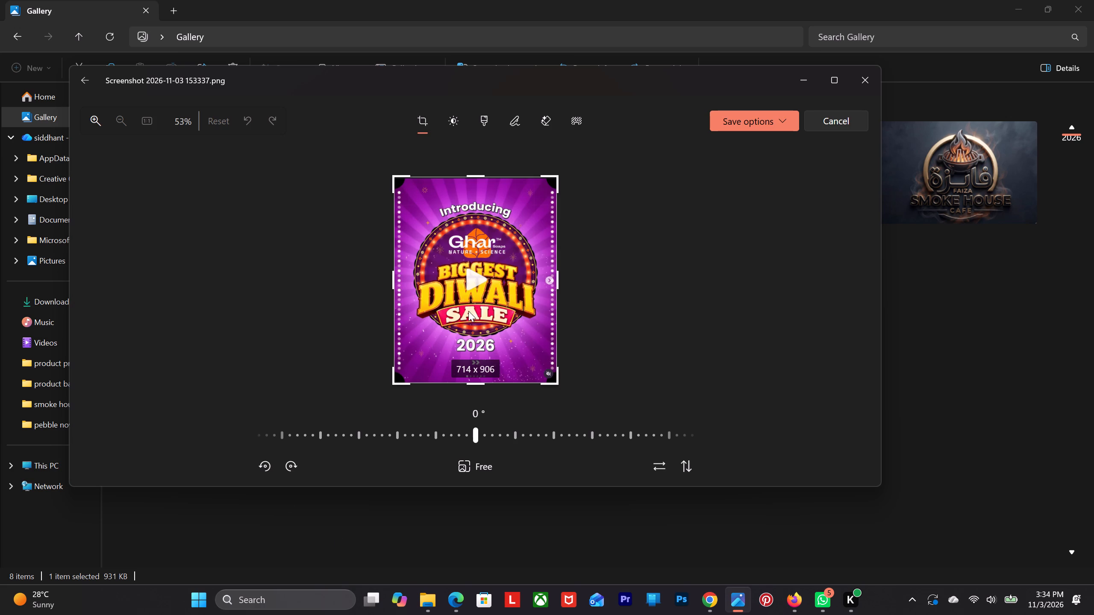
click(518, 125)
click(433, 208)
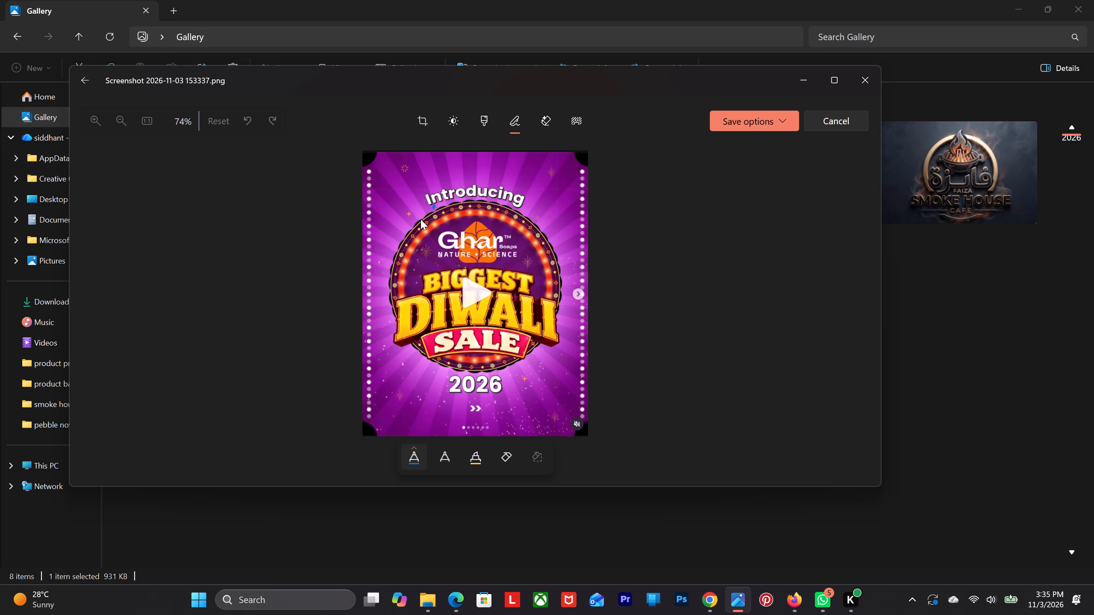
drag(423, 212, 526, 207)
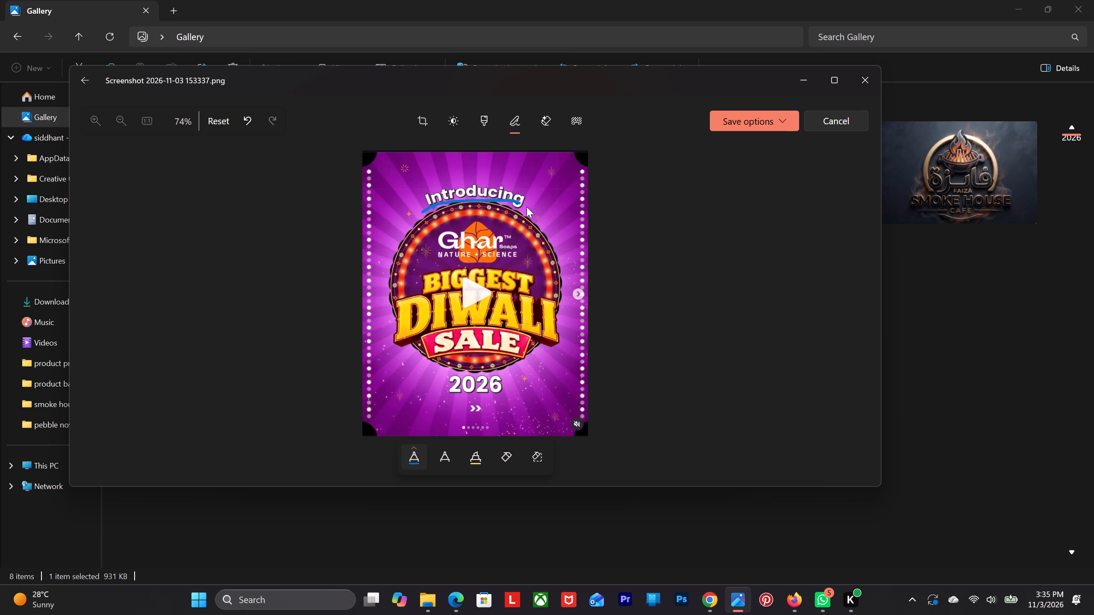
drag(526, 207, 522, 369)
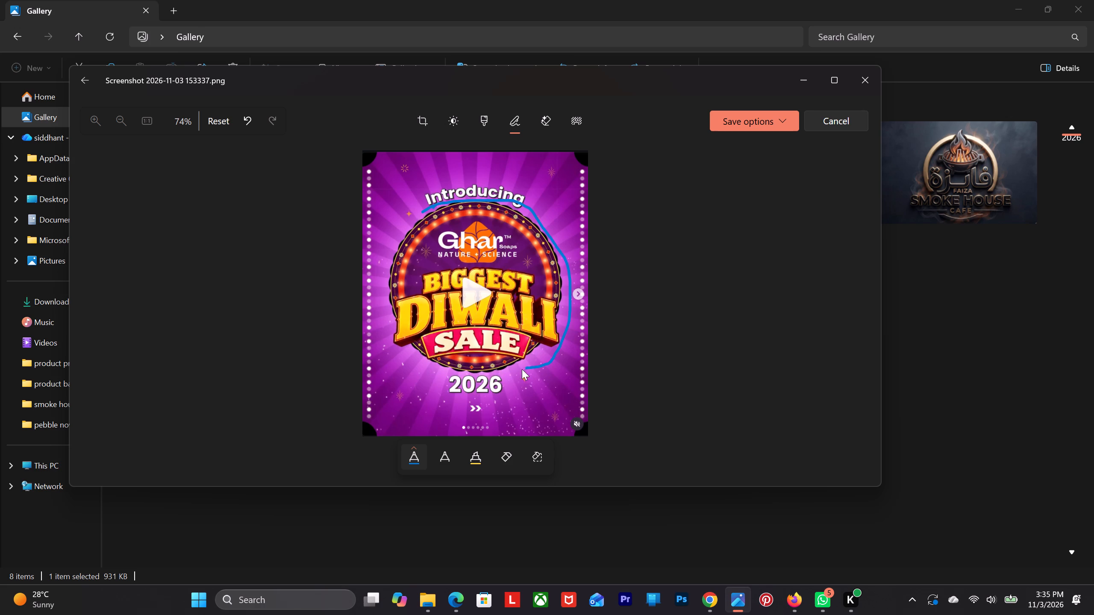
drag(522, 369, 381, 270)
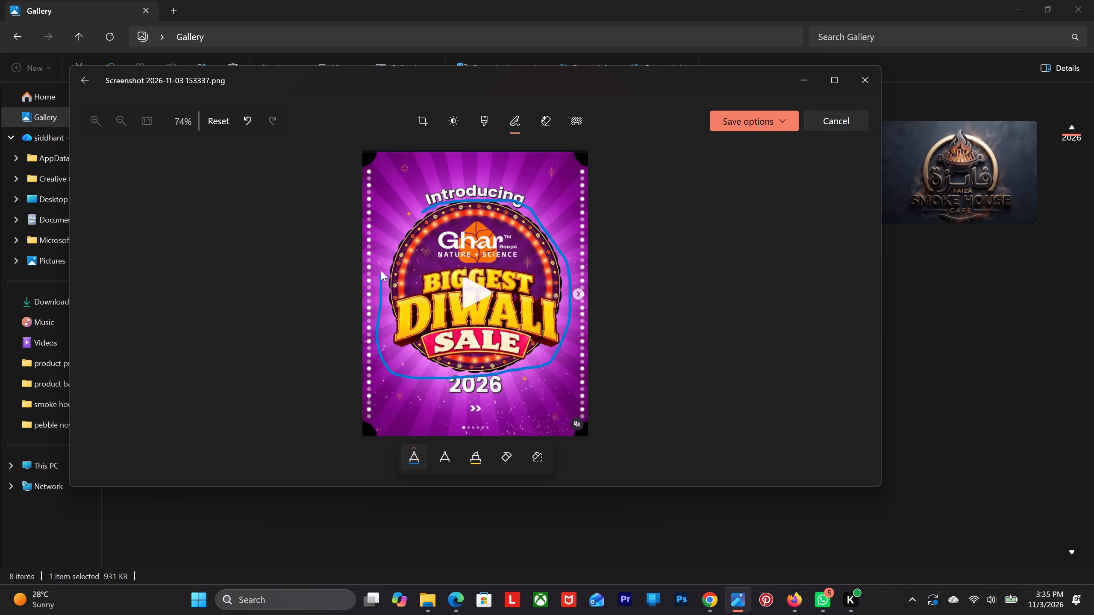
drag(381, 270, 433, 203)
Scribble over the Ghar Soaps logo inside the Diwali sale badge with the blue pen until it is mostly covered.
drag(474, 244, 452, 238)
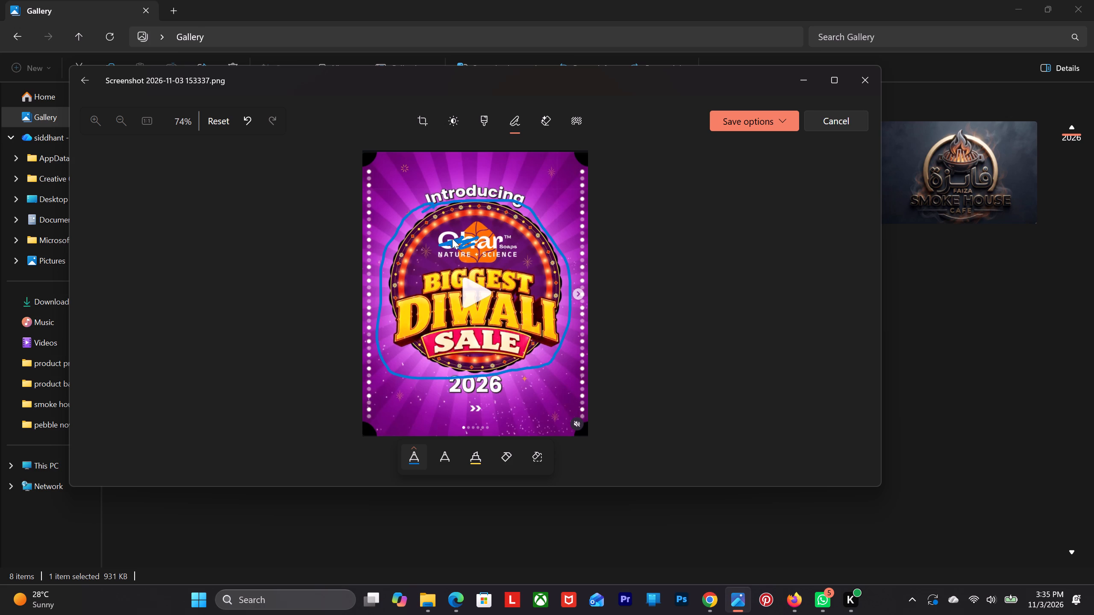
drag(452, 238, 447, 245)
drag(447, 245, 498, 255)
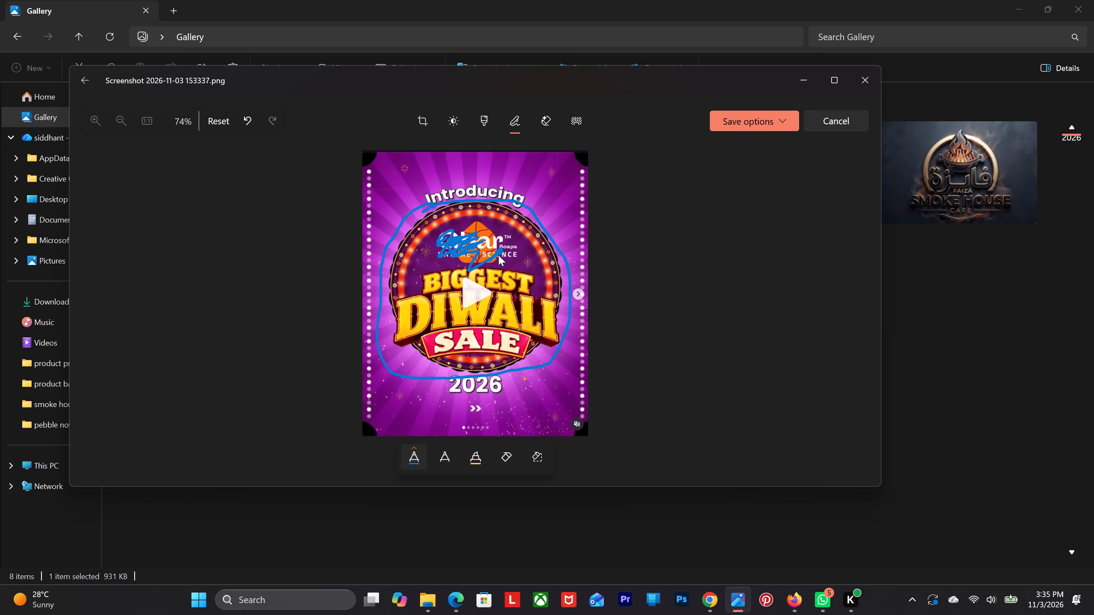
drag(498, 255, 481, 229)
drag(481, 229, 472, 261)
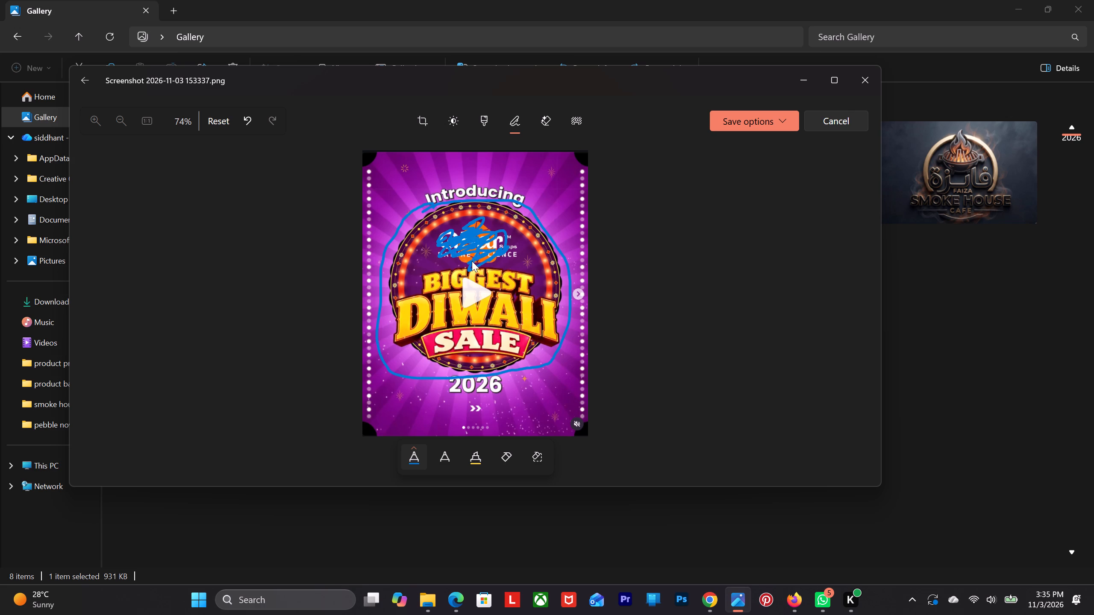
drag(472, 261, 482, 251)
drag(482, 251, 451, 256)
drag(451, 256, 508, 242)
drag(491, 238, 488, 240)
drag(488, 240, 444, 240)
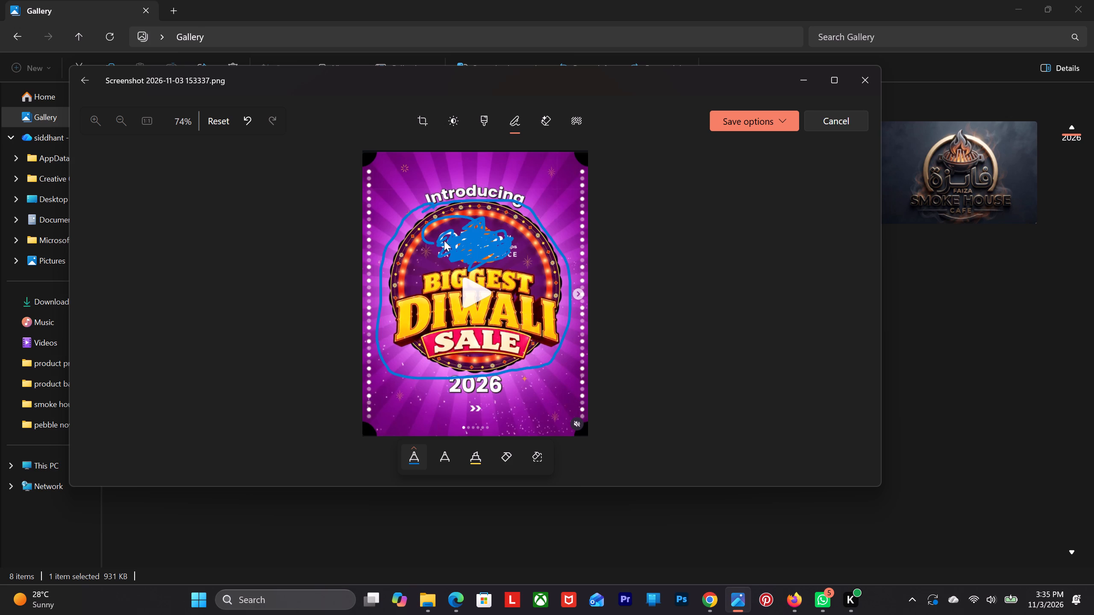
drag(444, 240, 467, 248)
click(473, 245)
Save the marked-up screenshot as a PNG copy in Downloads under the suggested name and close the image viewer.
click(737, 117)
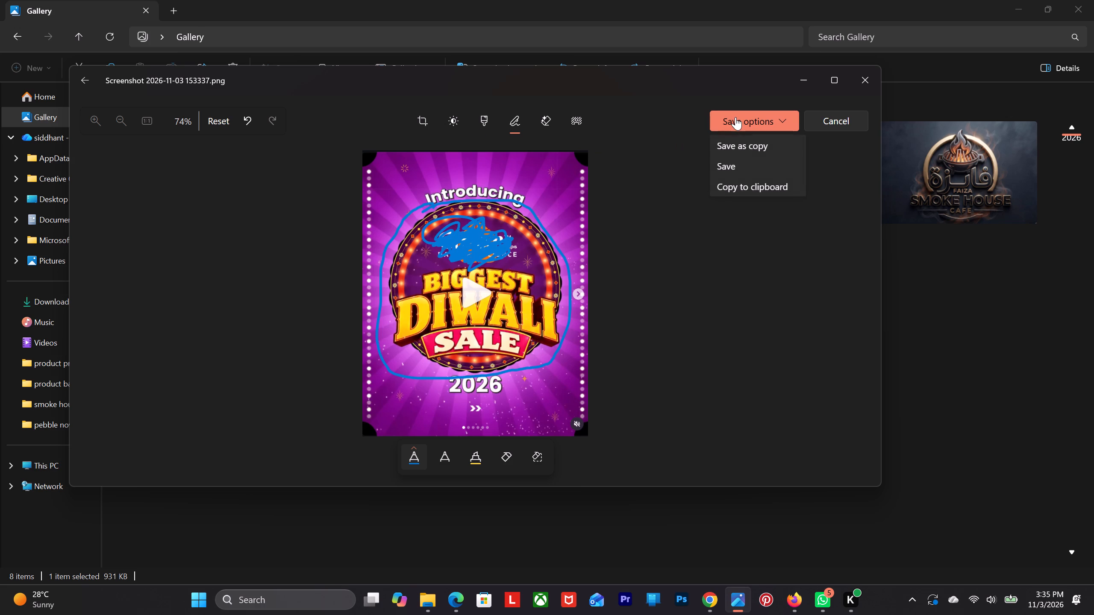
click(730, 146)
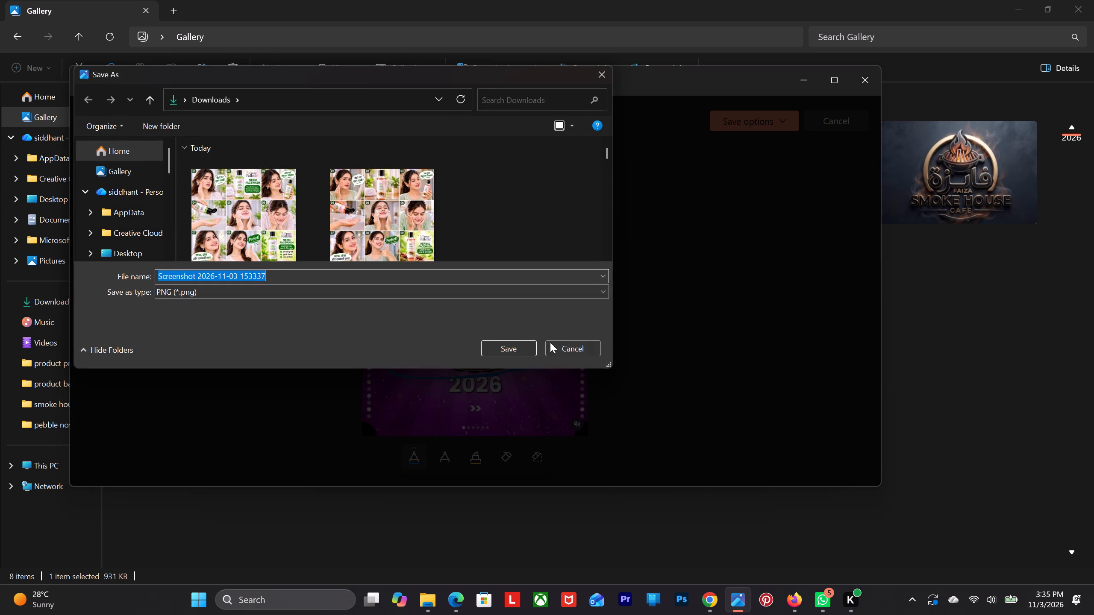
click(494, 348)
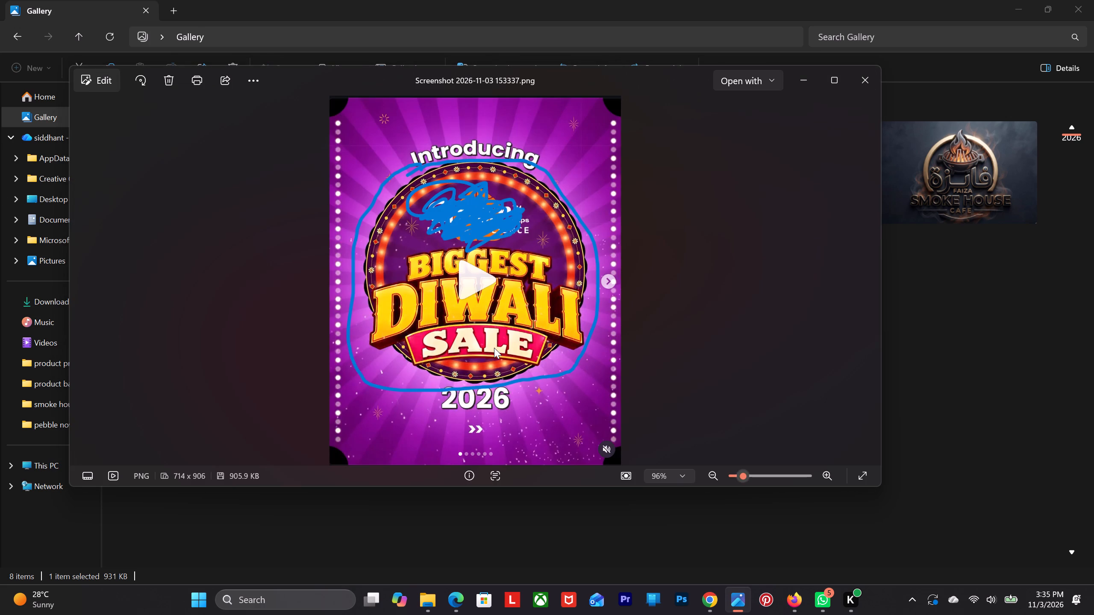
click(854, 73)
Open the Faiza Smoke House Cafe logo image from the Gallery.
double_click(926, 191)
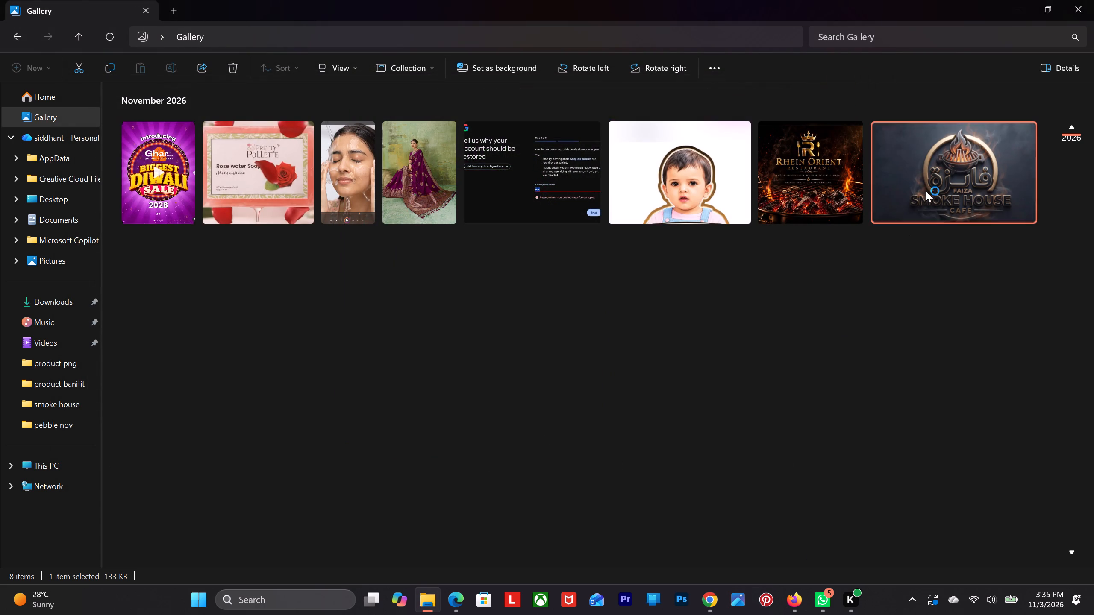
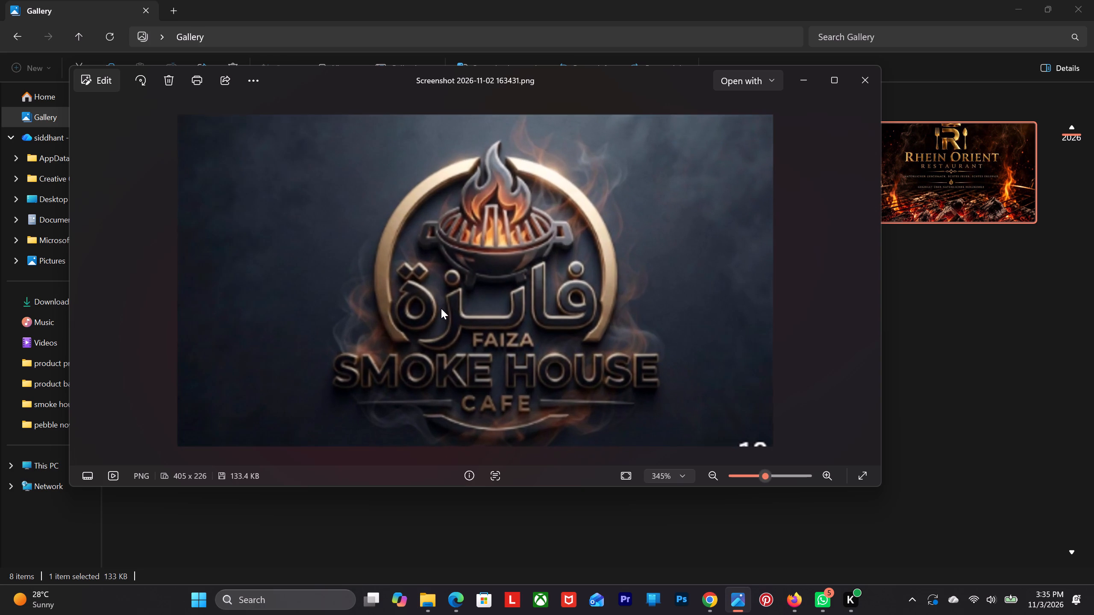
Examine the flame, grill, Arabic lettering and text of the Faiza Smoke House Cafe logo up close and close the image.
scroll(470, 378, up, 6)
drag(464, 363, 469, 395)
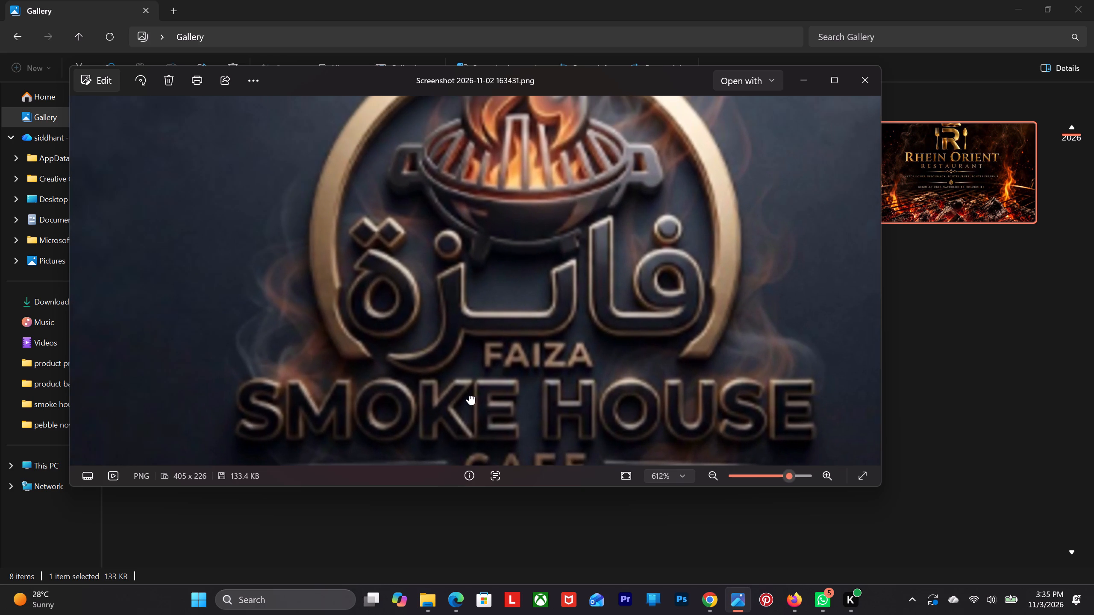
drag(469, 395, 469, 396)
drag(441, 247, 479, 430)
drag(493, 284, 491, 381)
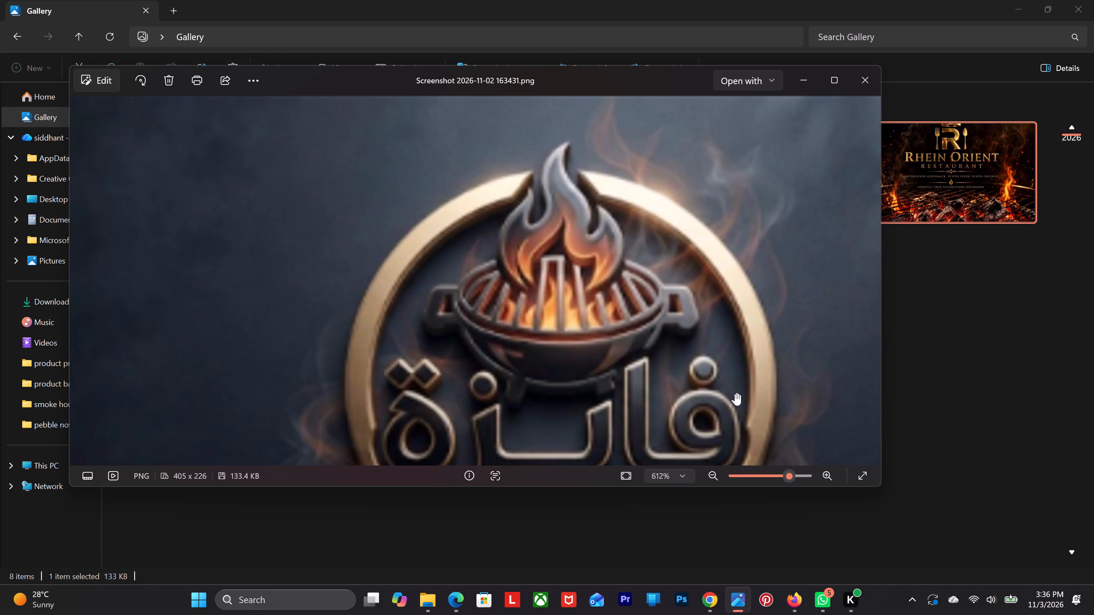
drag(735, 393, 282, 245)
drag(256, 310, 570, 113)
drag(555, 306, 588, 172)
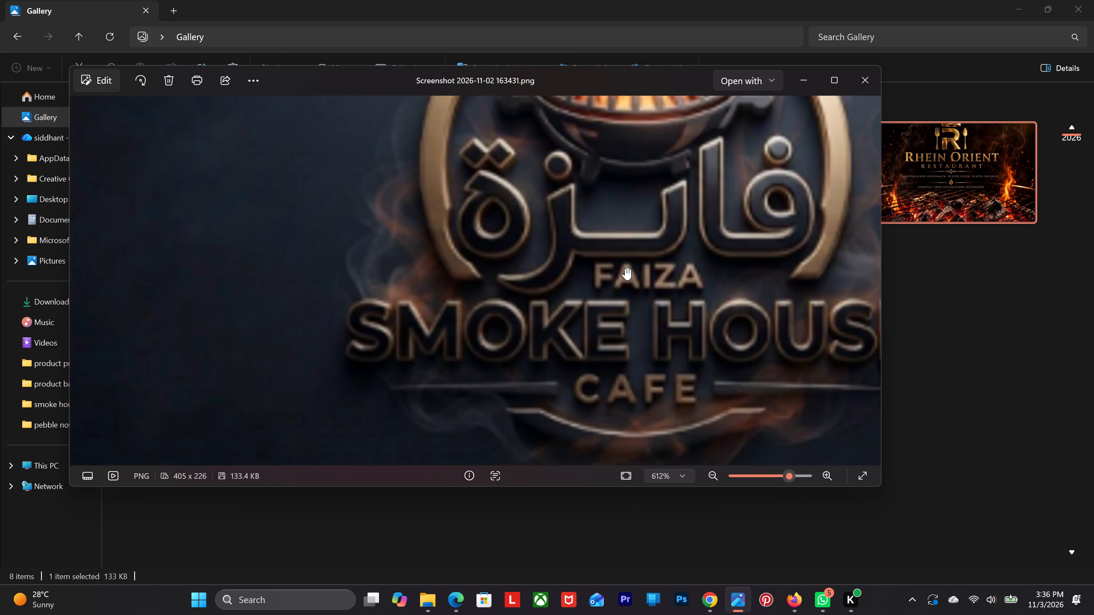
drag(684, 234, 495, 255)
drag(447, 337, 481, 231)
drag(465, 293, 508, 225)
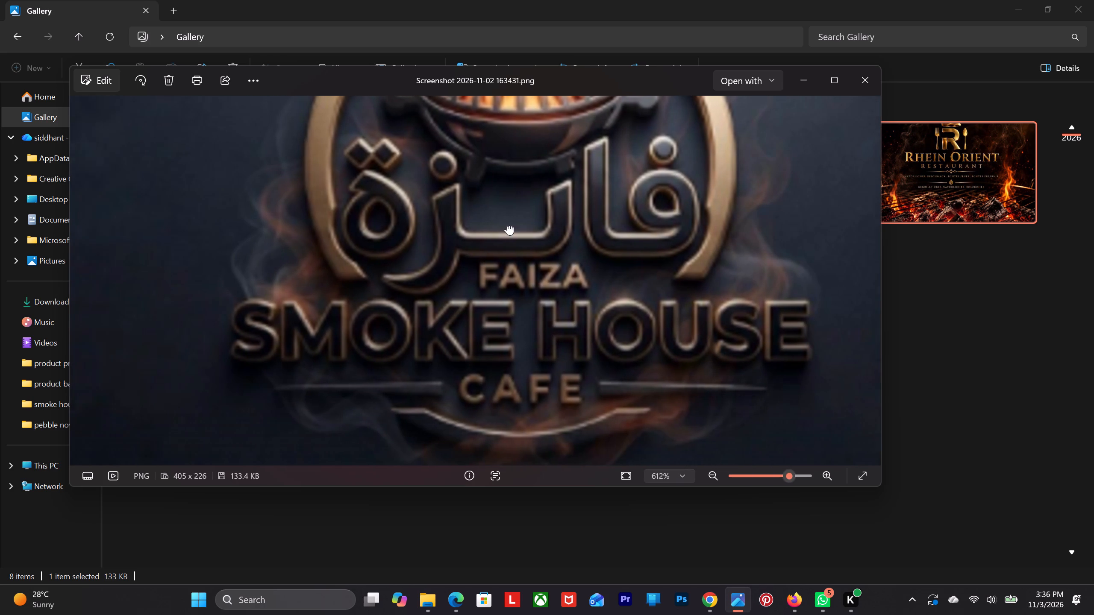
drag(508, 225, 509, 223)
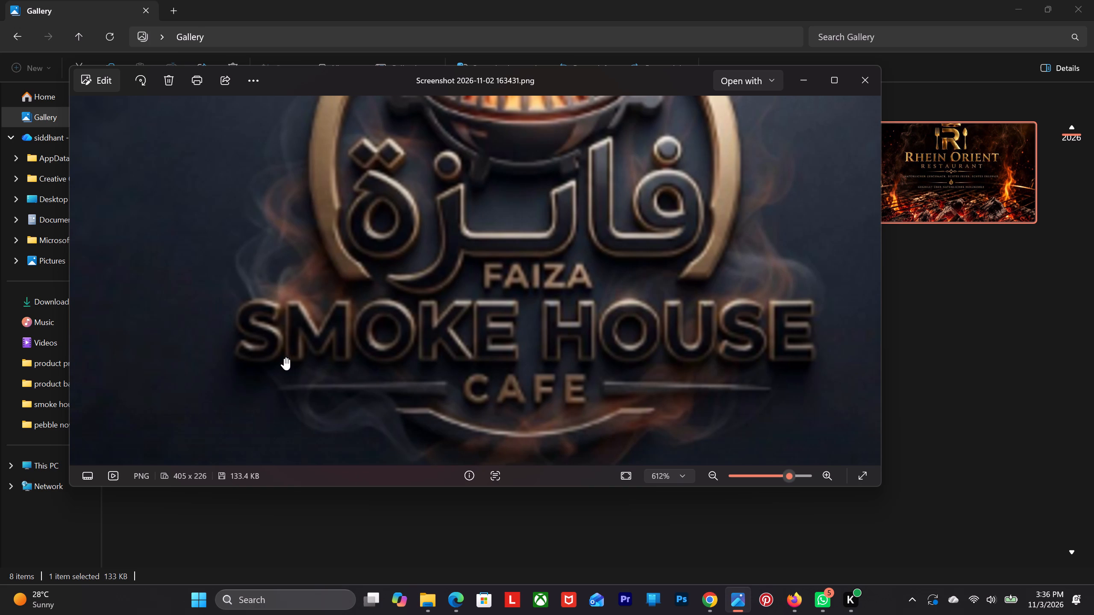
scroll(556, 286, down, 17)
scroll(517, 323, up, 10)
drag(483, 255, 478, 277)
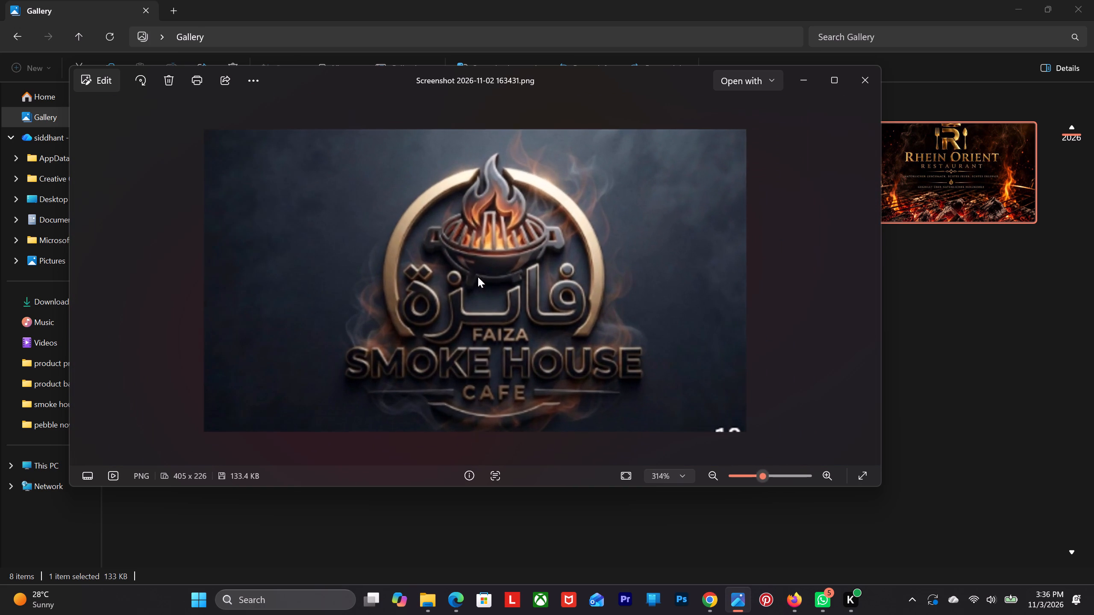
drag(478, 277, 475, 324)
scroll(476, 322, up, 8)
drag(464, 233, 472, 287)
scroll(473, 275, up, 8)
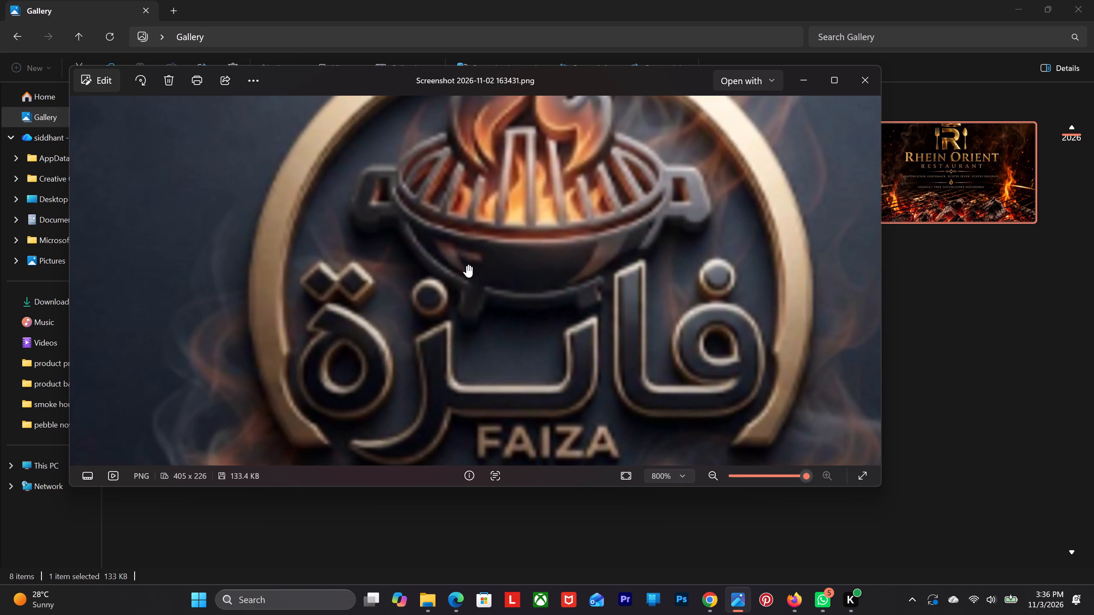
drag(469, 249, 461, 410)
scroll(471, 365, up, 8)
drag(481, 338, 472, 445)
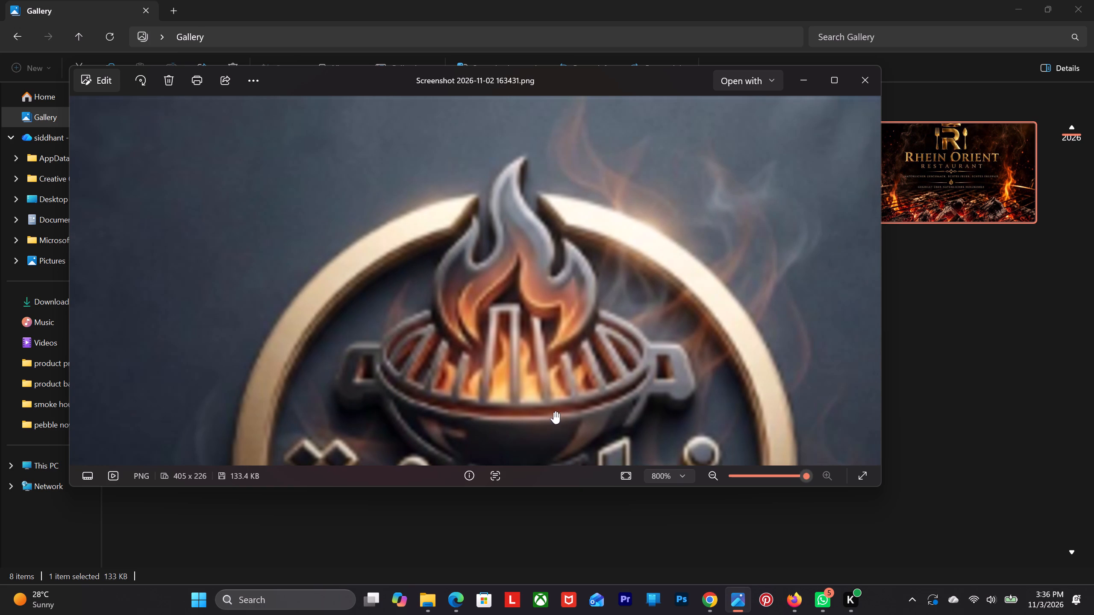
drag(615, 419, 394, 374)
scroll(397, 345, down, 12)
drag(377, 374, 444, 340)
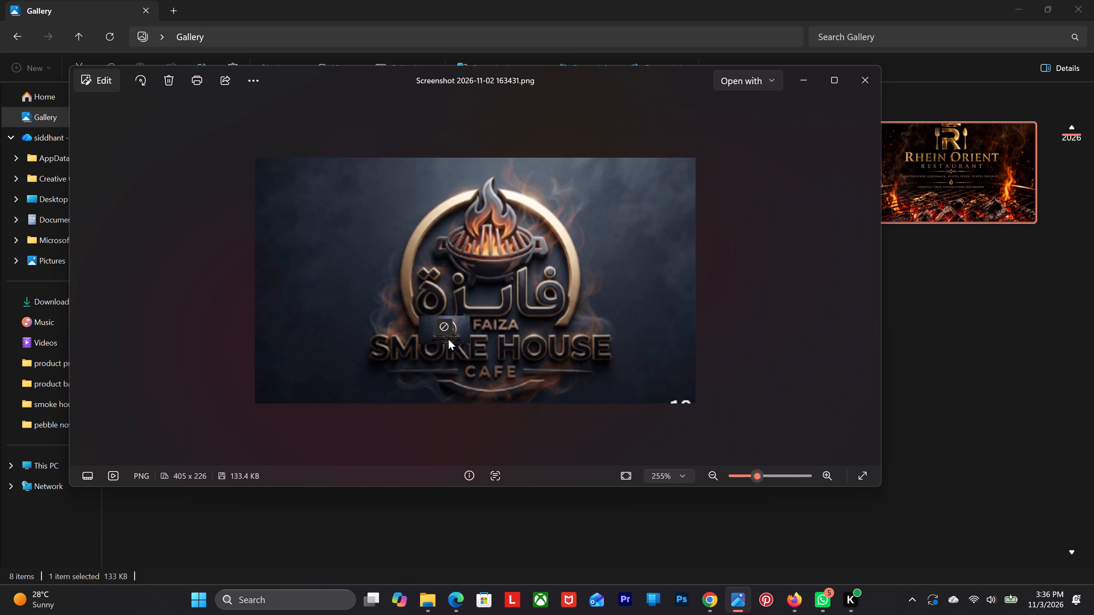
drag(563, 294, 531, 331)
drag(425, 319, 491, 296)
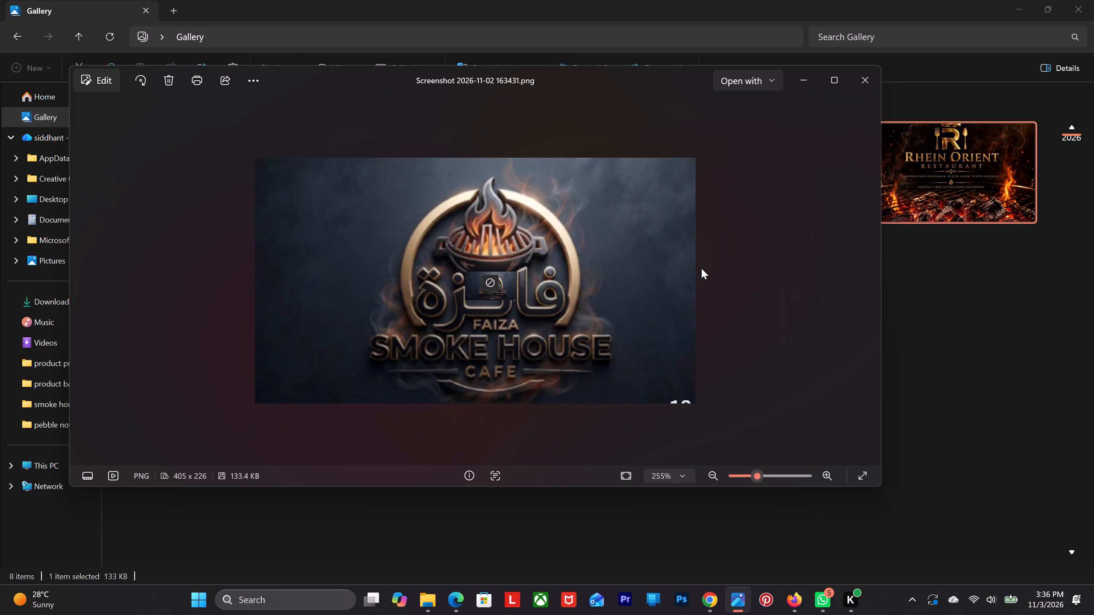
click(873, 76)
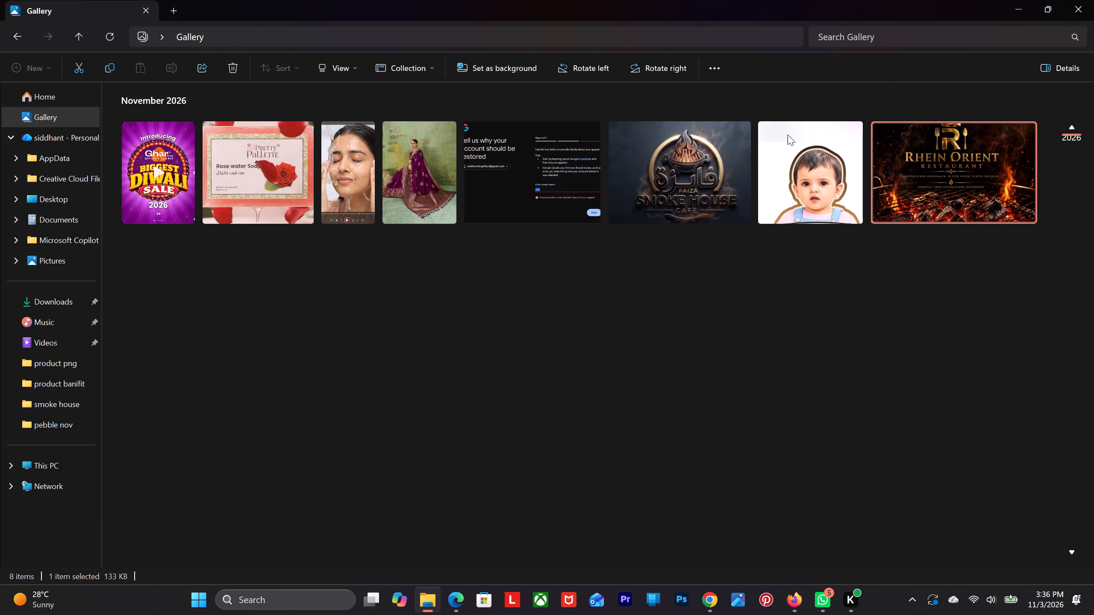
Open the toddler cutout image from the Gallery, view it enlarged and close it.
click(798, 161)
click(798, 161)
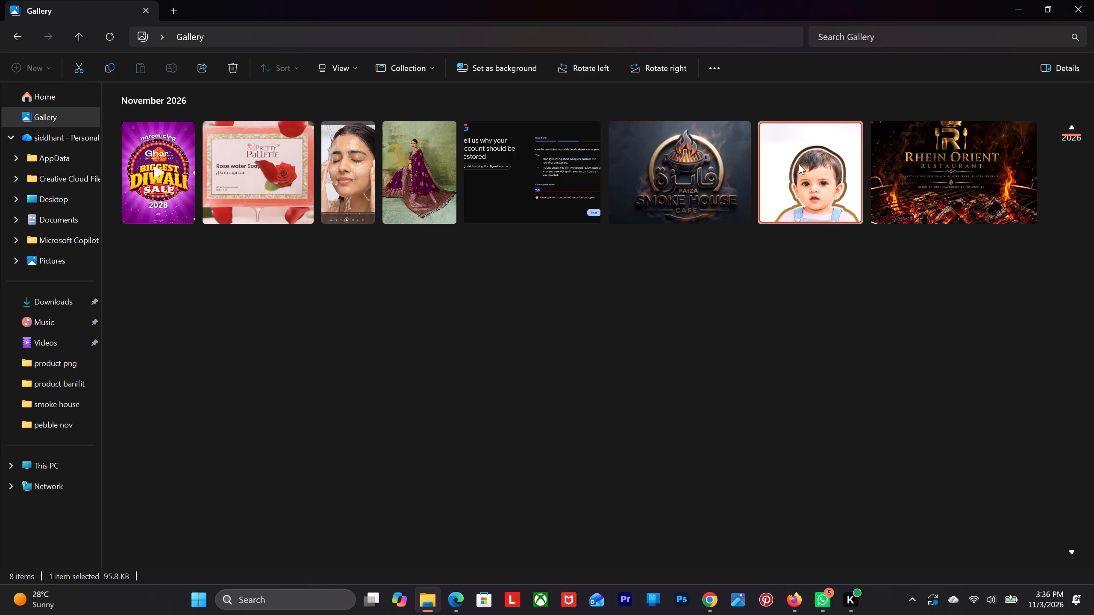
double_click(799, 164)
scroll(422, 285, up, 3)
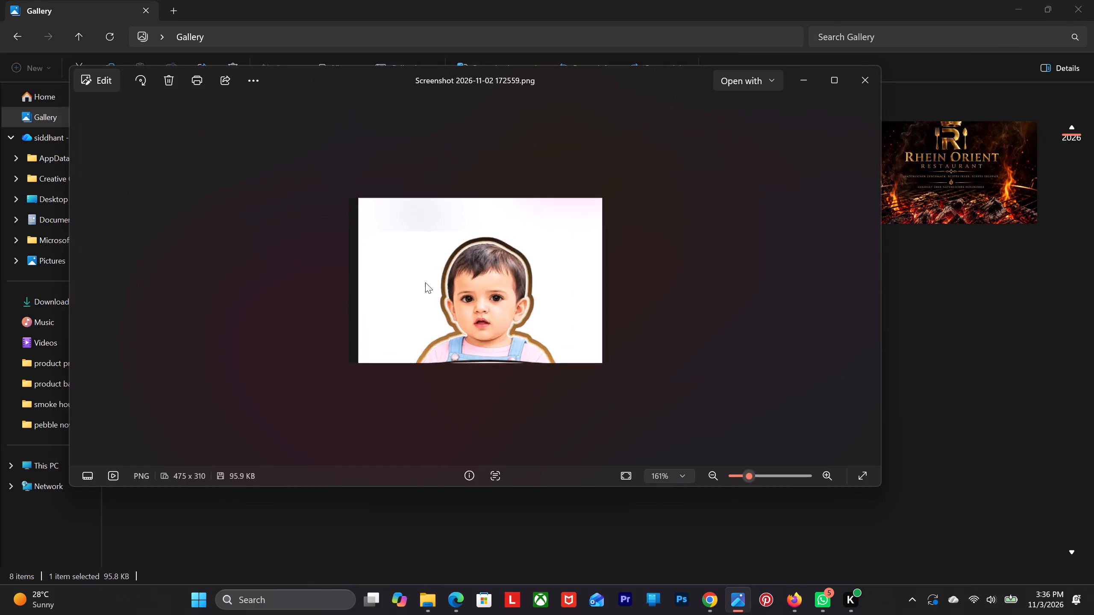
scroll(425, 282, up, 5)
drag(487, 310, 446, 316)
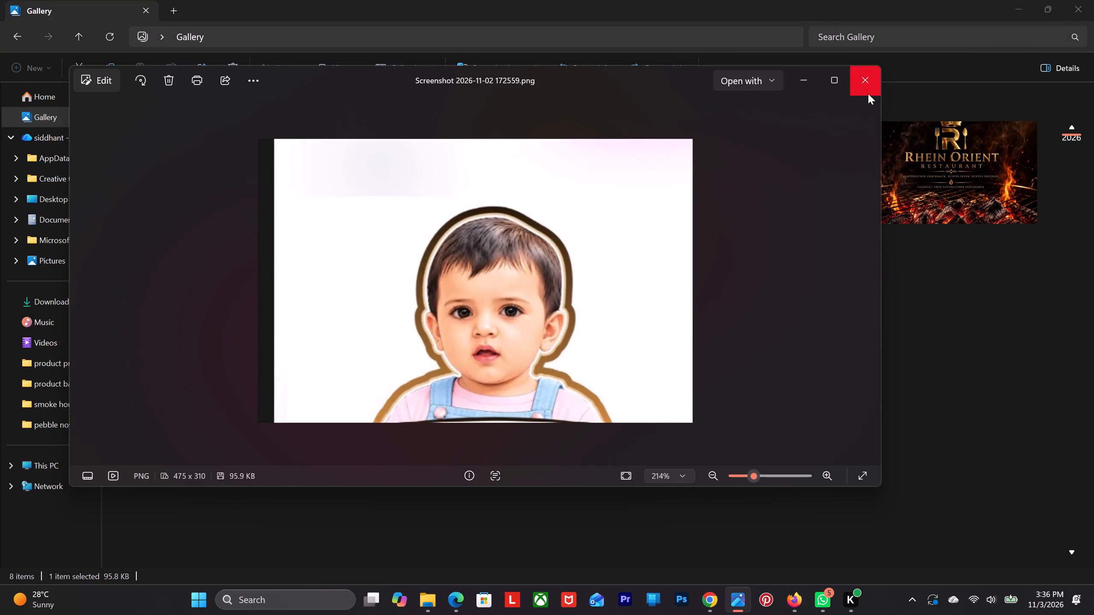
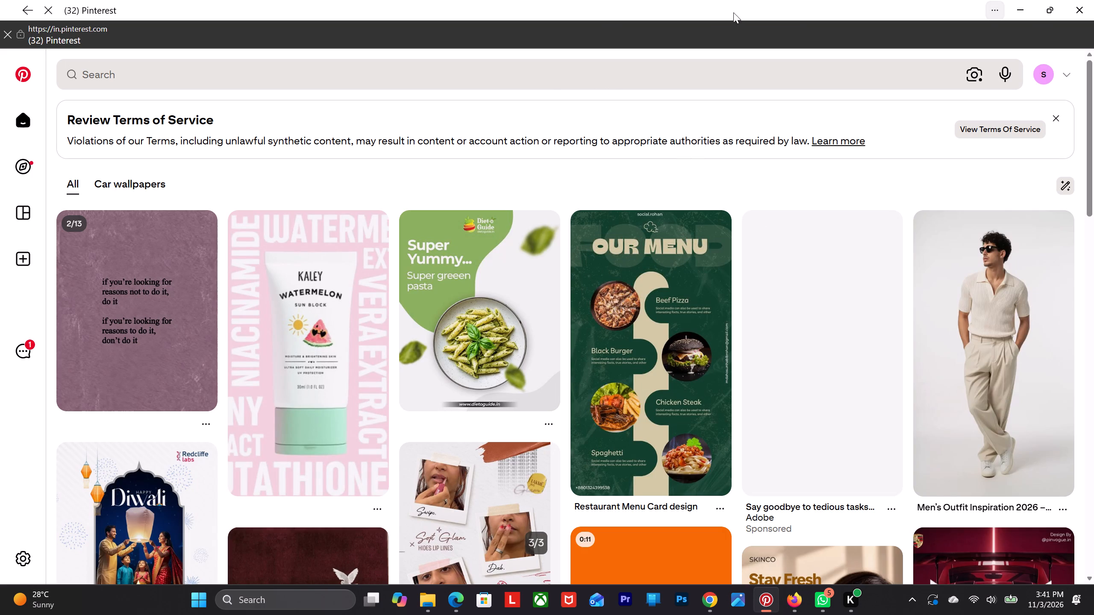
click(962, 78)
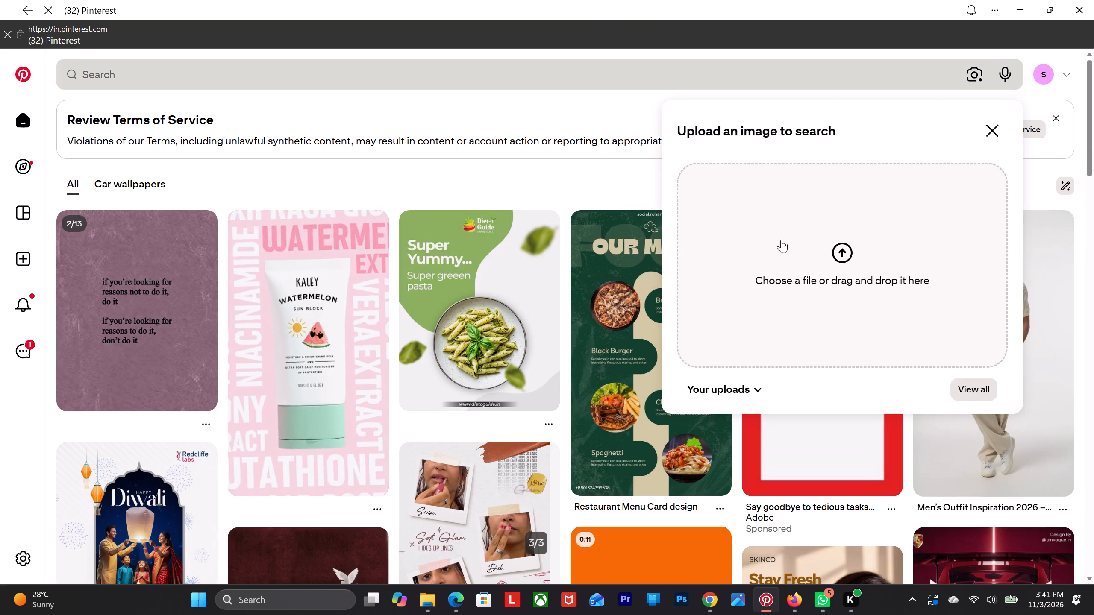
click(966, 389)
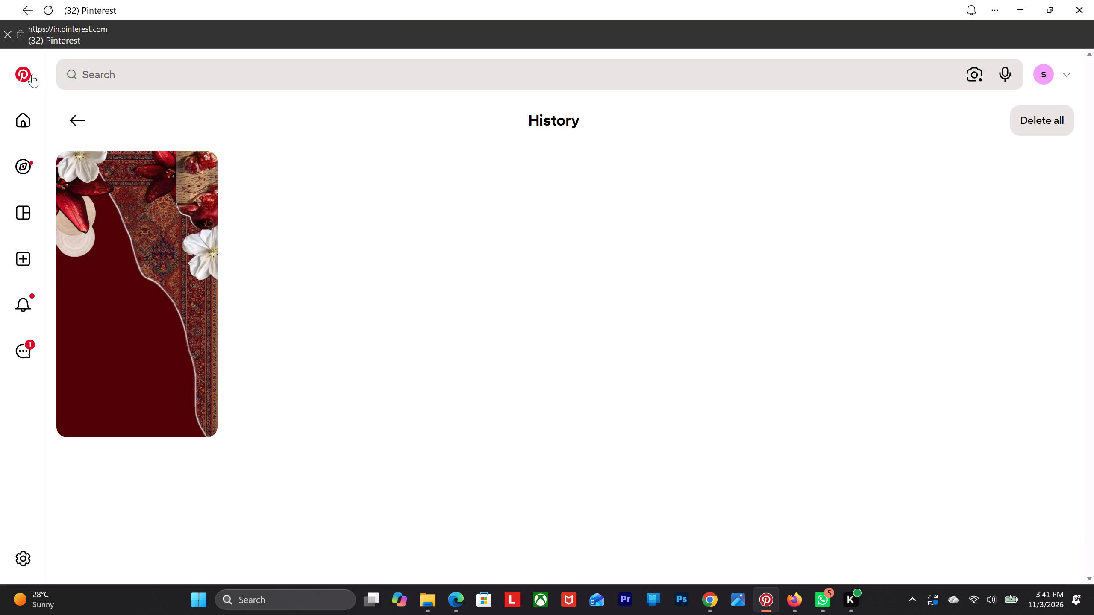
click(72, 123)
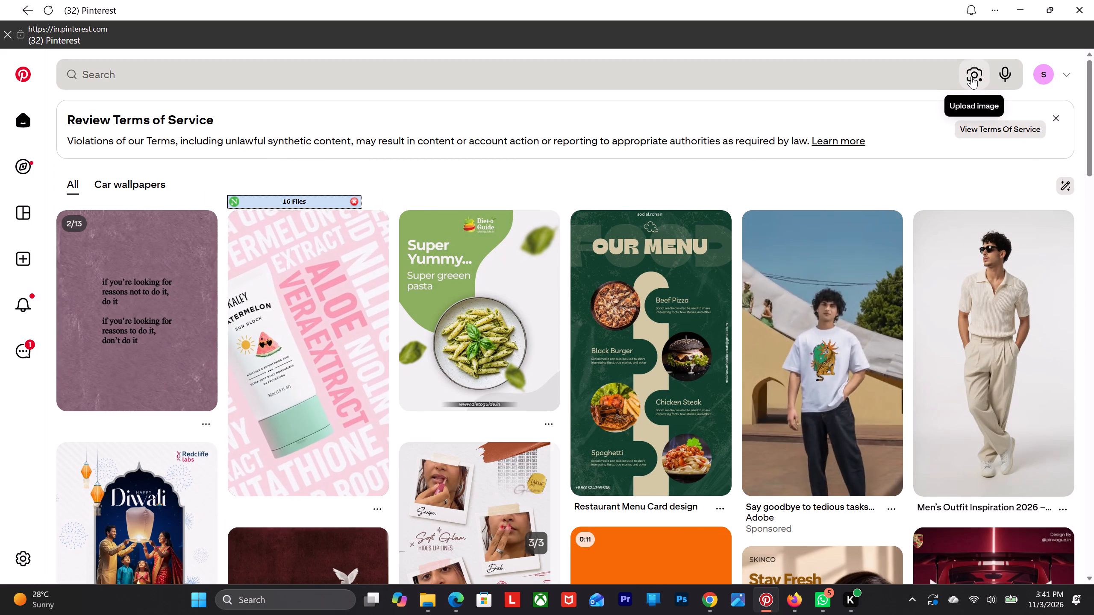
Run a Pinterest image search using the Biggest Diwali Sale Badge file from the Downloads folder.
click(971, 76)
click(851, 254)
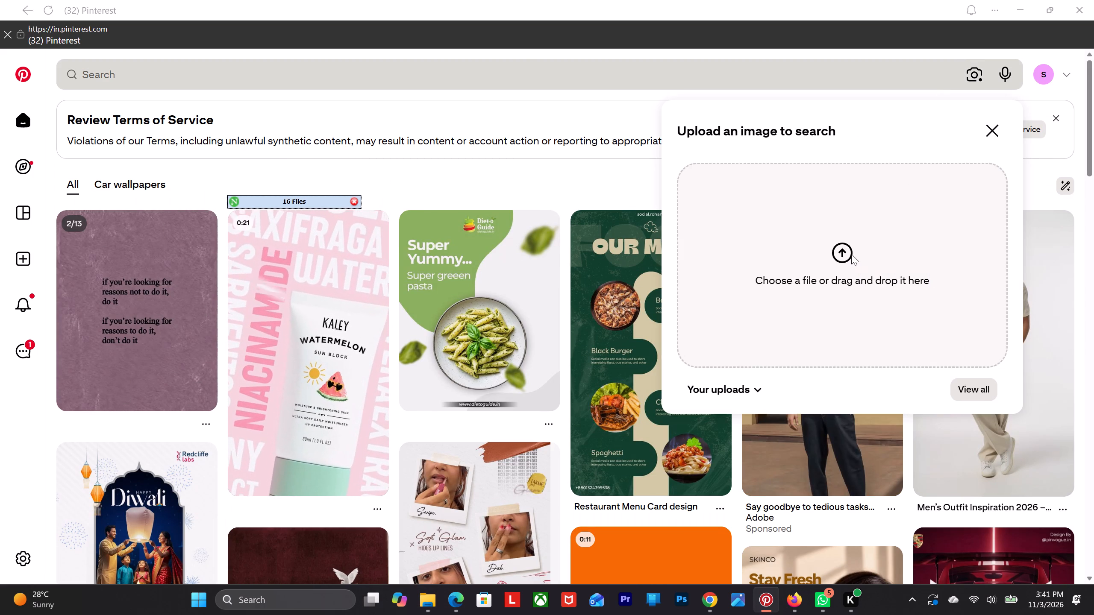
scroll(41, 133, down, 1)
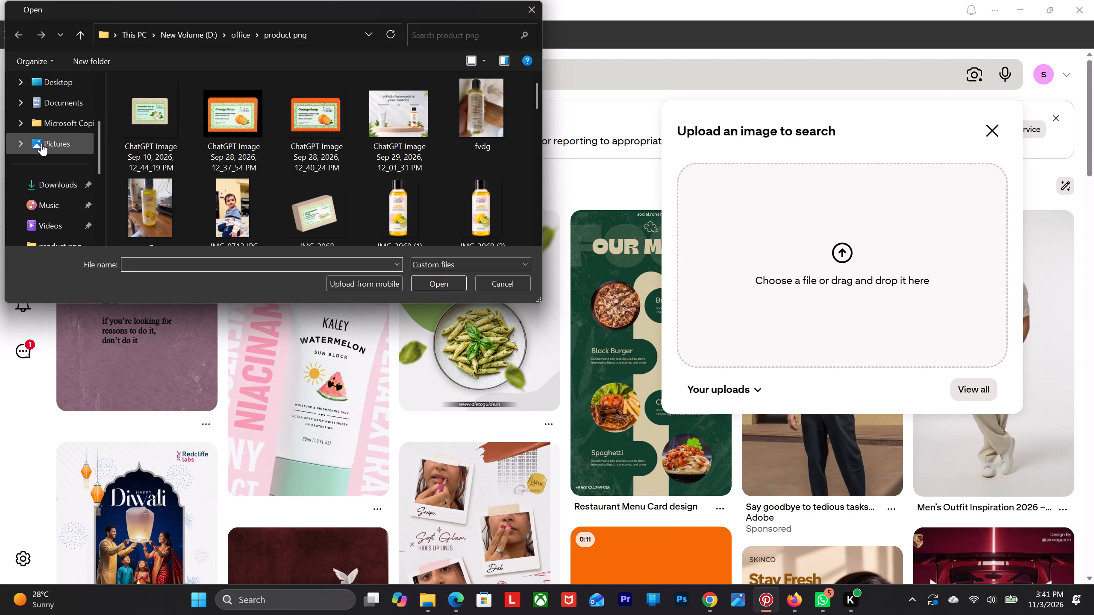
scroll(41, 143, down, 1)
click(60, 119)
click(199, 142)
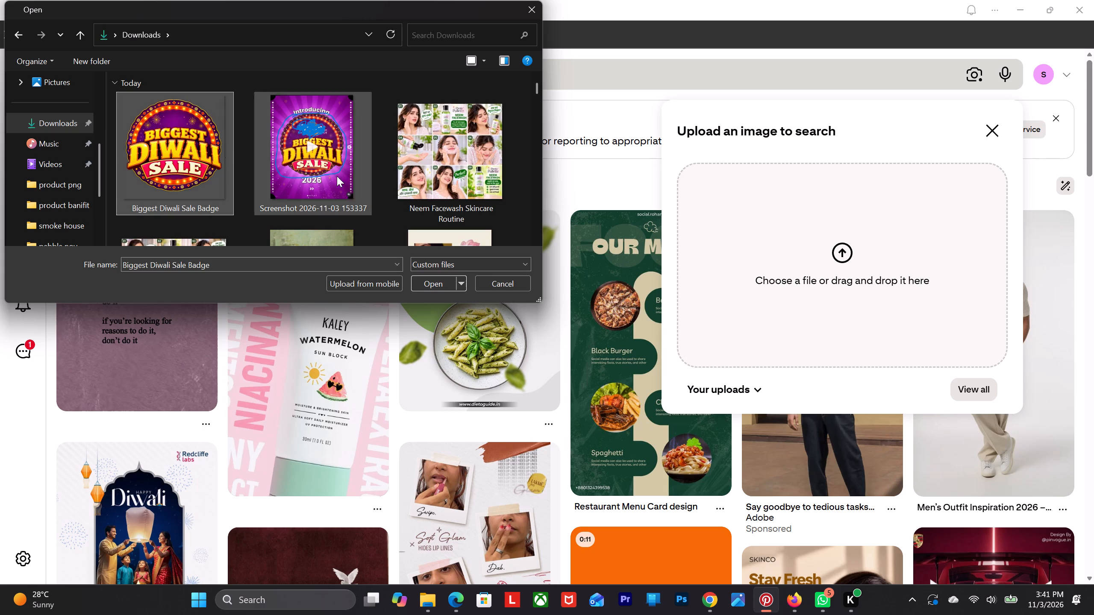
click(431, 285)
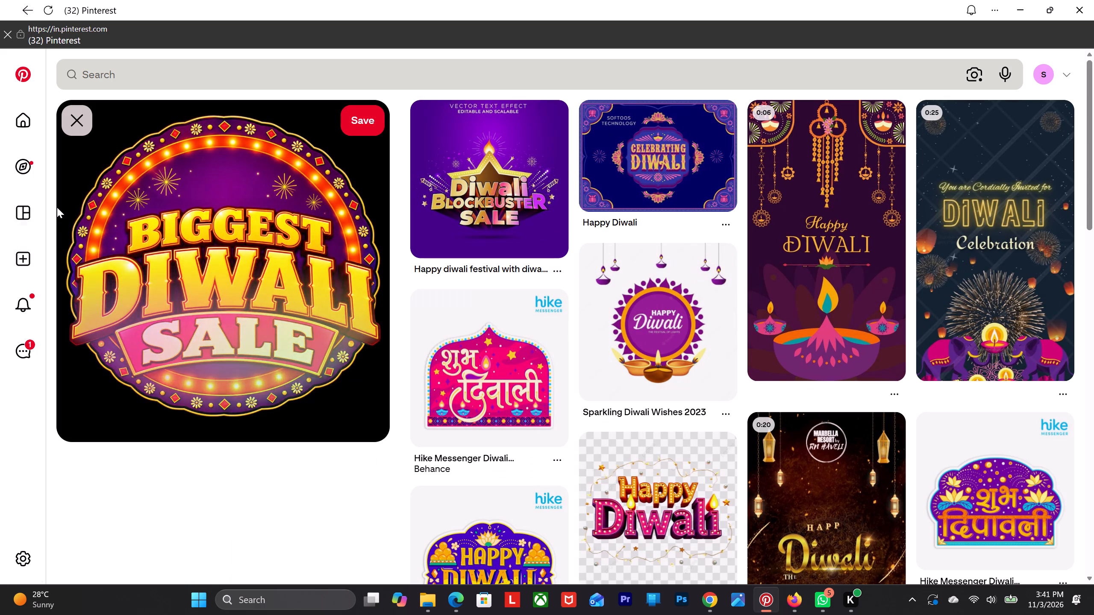
Browse the visually similar Pinterest results for Diwali sale badge and title designs comparable to the uploaded badge.
scroll(210, 217, down, 5)
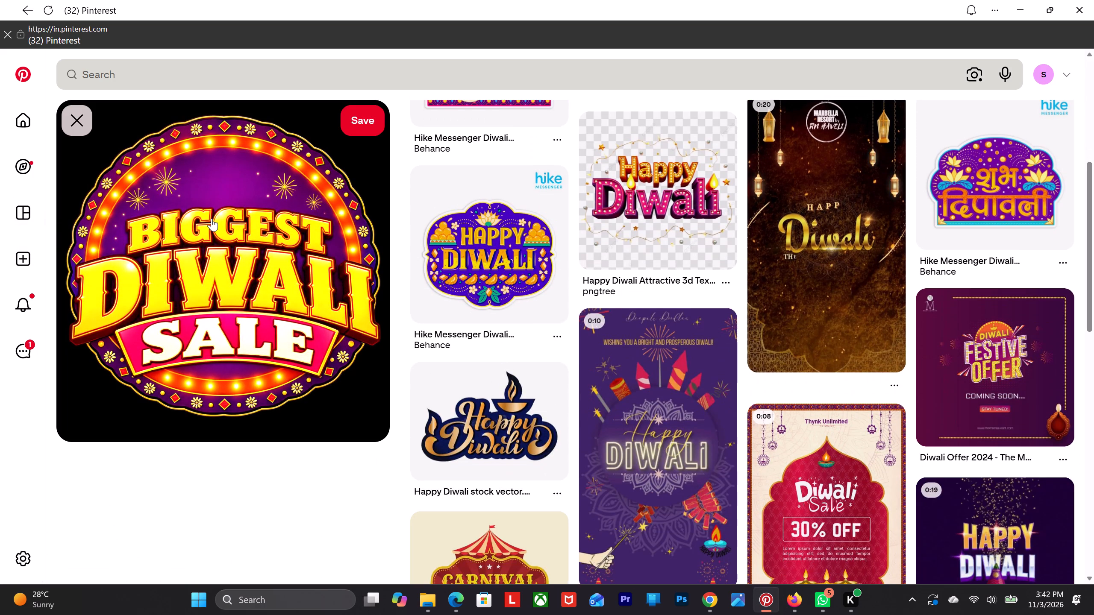
scroll(212, 218, down, 6)
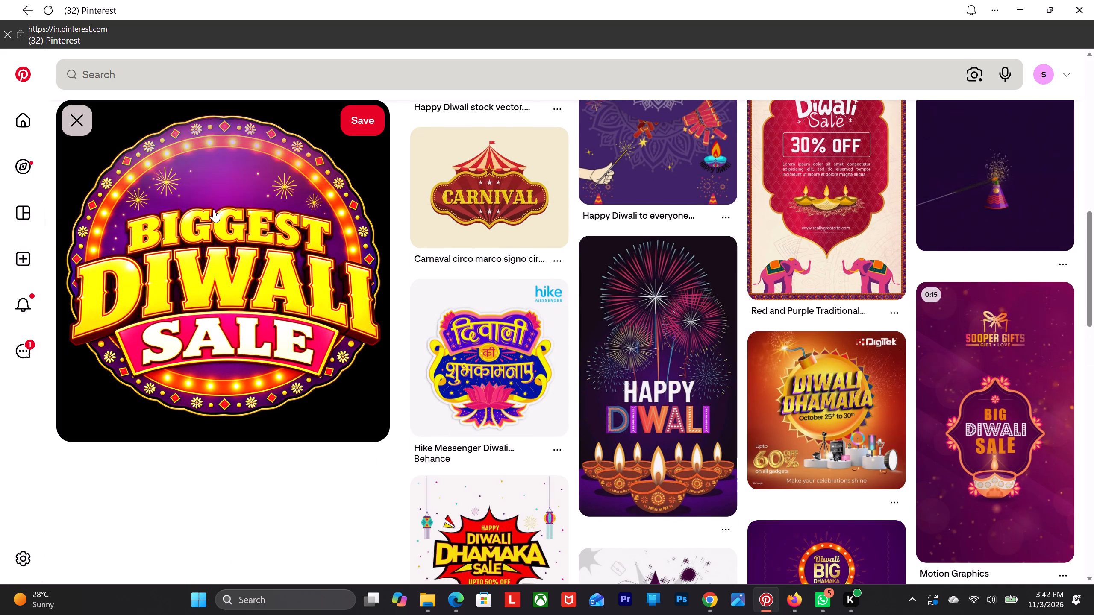
scroll(214, 209, down, 7)
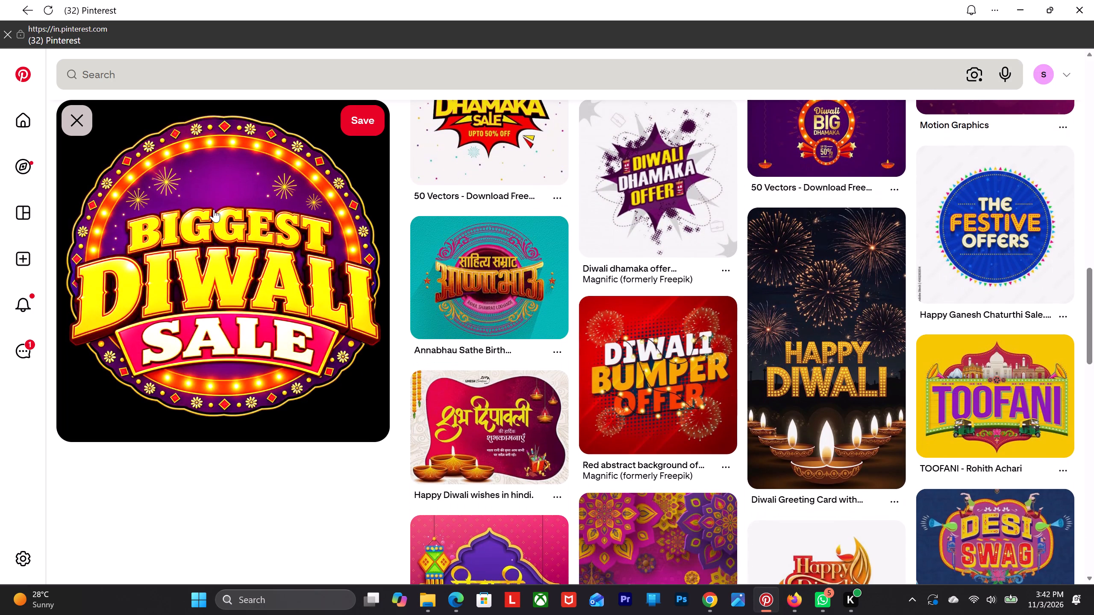
scroll(214, 209, down, 5)
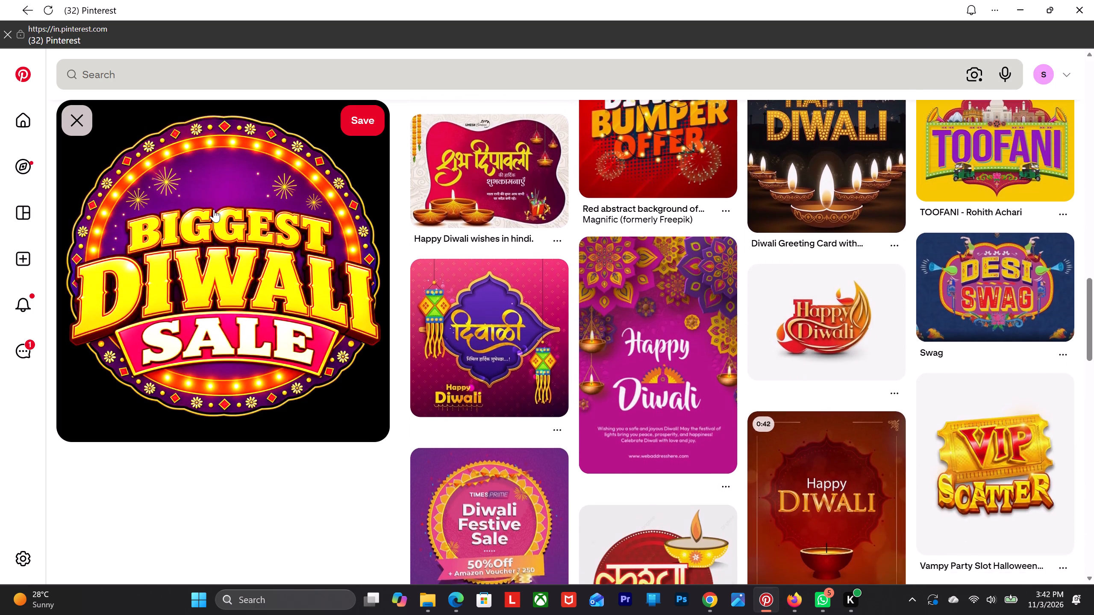
scroll(214, 209, down, 8)
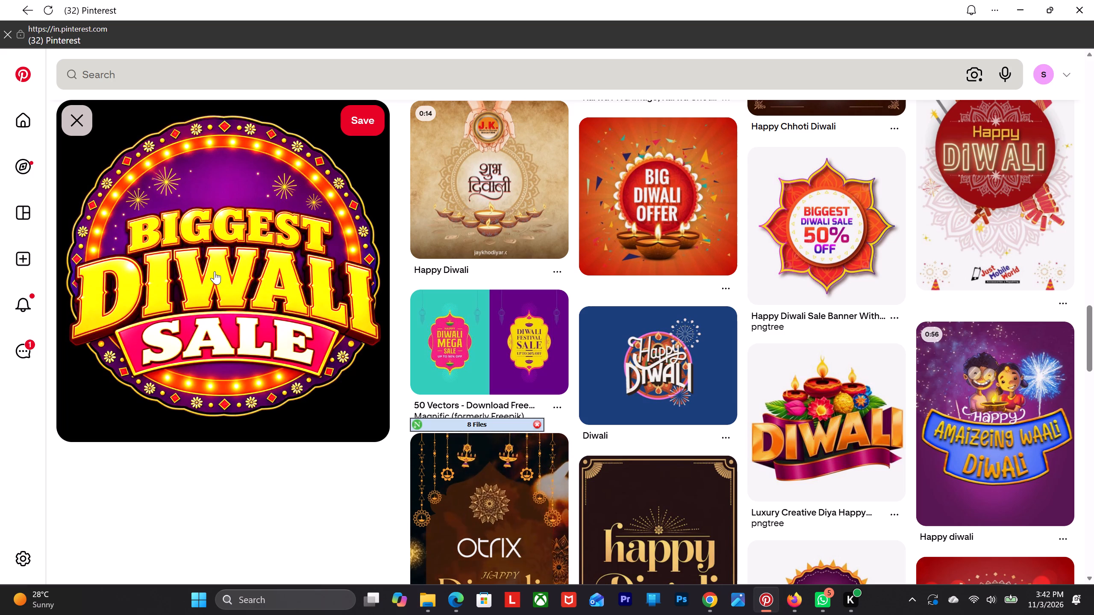
scroll(215, 271, down, 5)
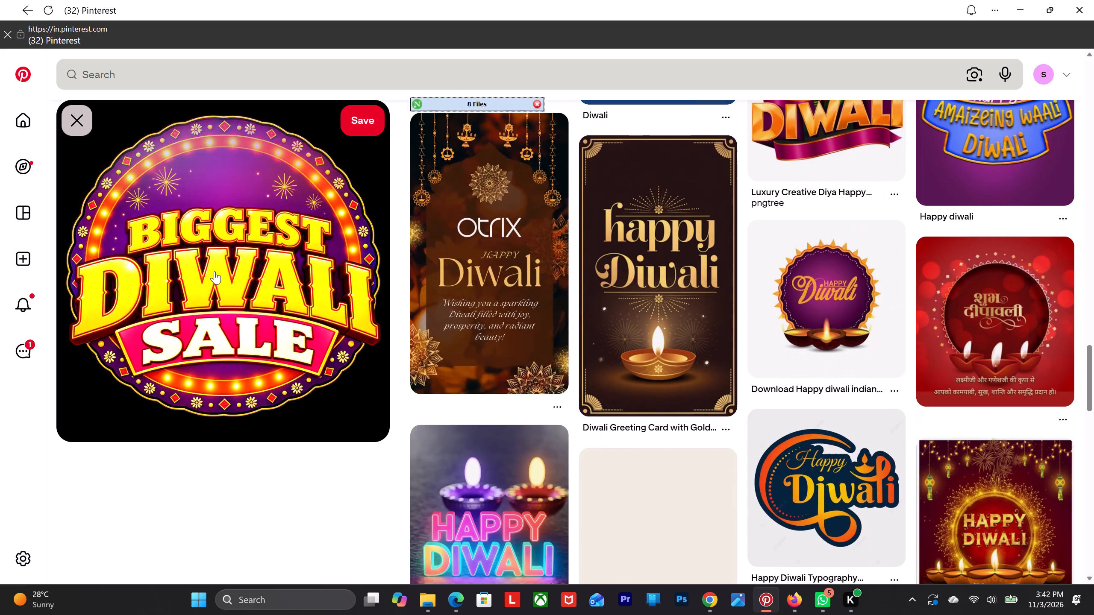
scroll(215, 271, down, 17)
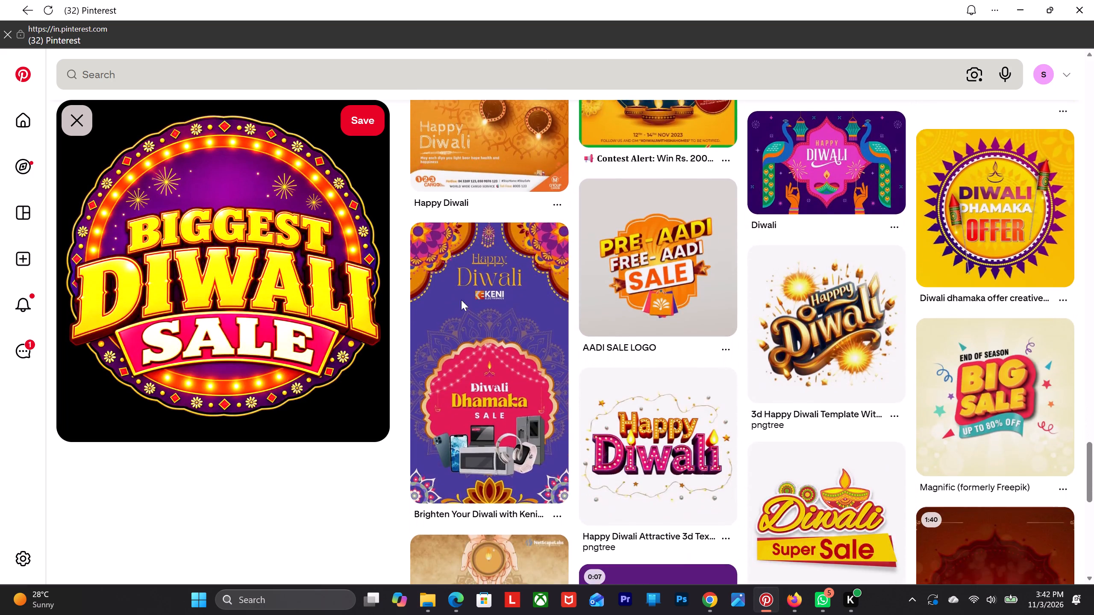
scroll(506, 293, down, 17)
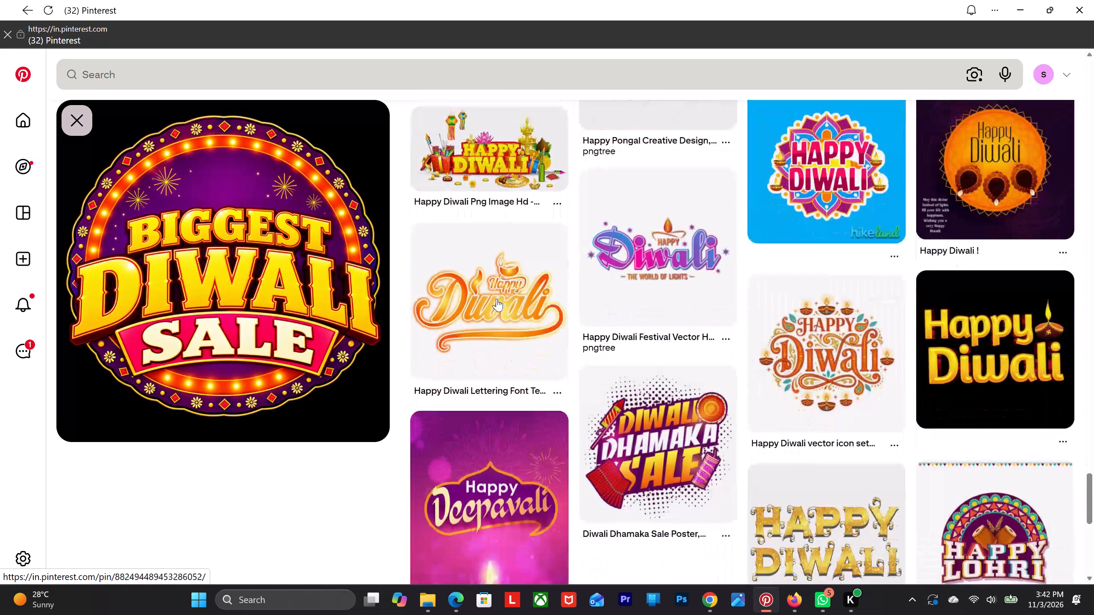
scroll(497, 299, down, 8)
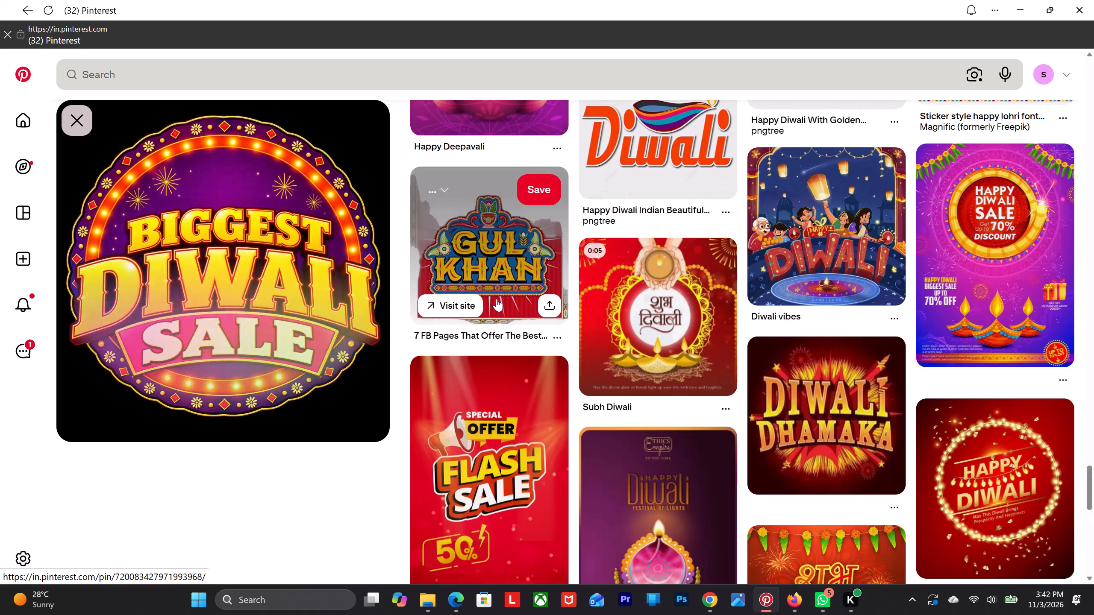
scroll(497, 299, down, 6)
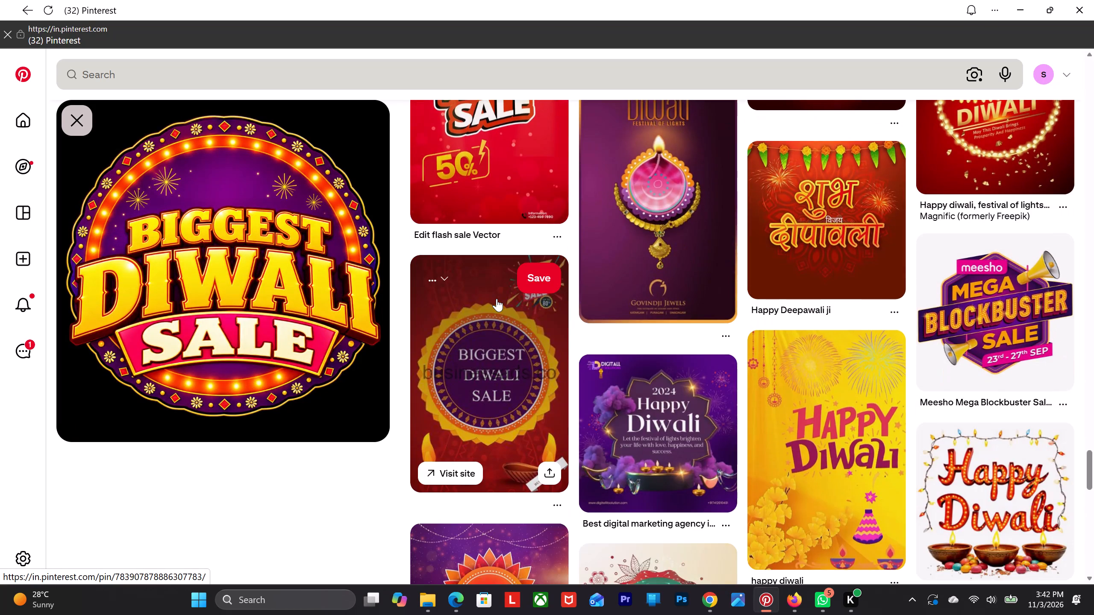
scroll(497, 299, down, 11)
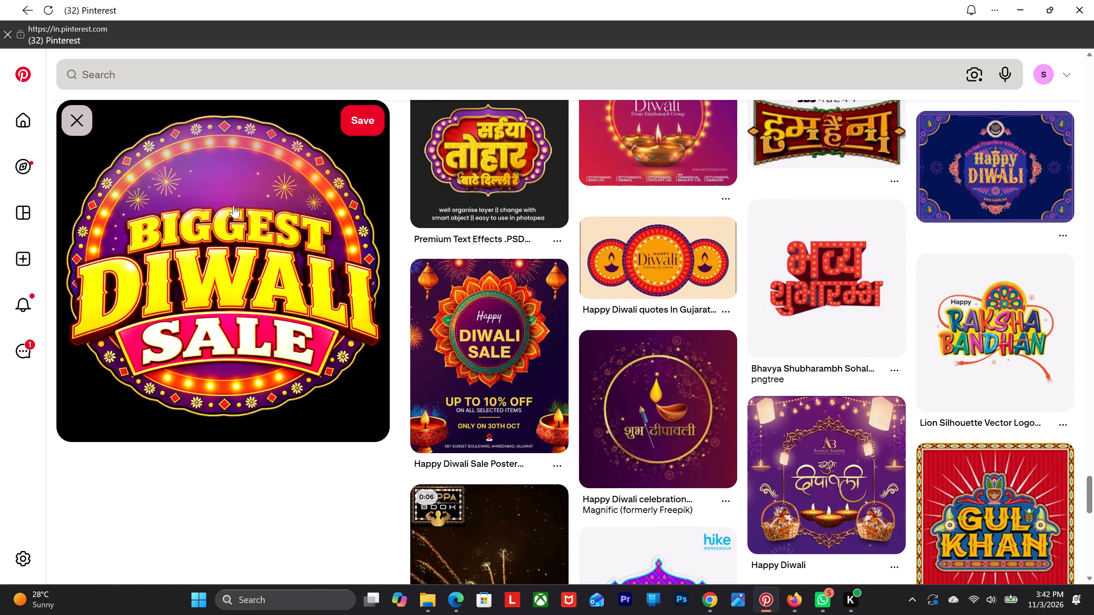
scroll(242, 194, up, 4)
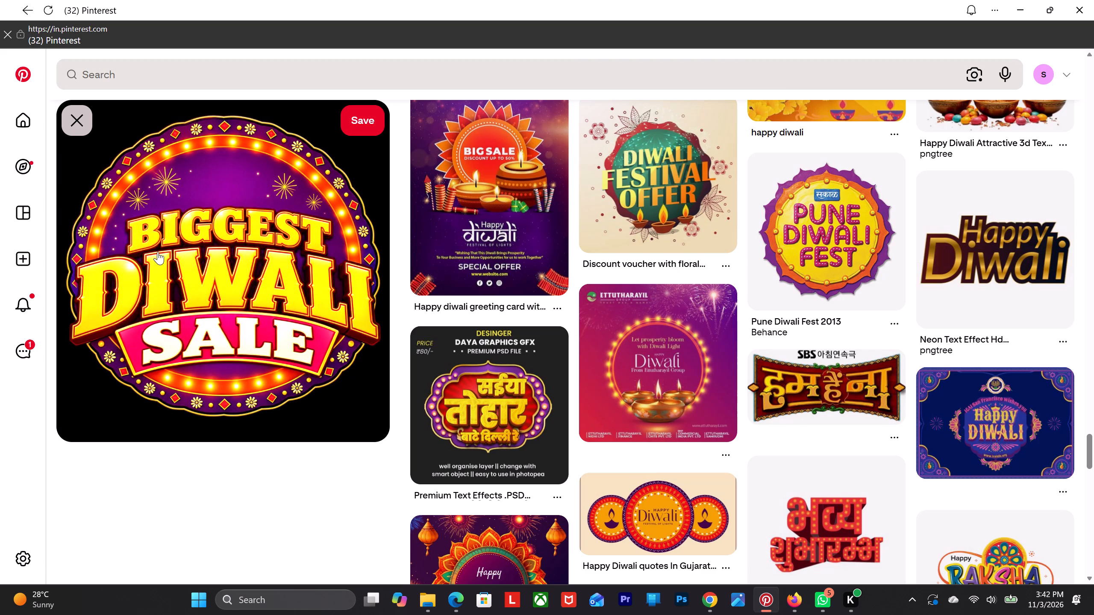
scroll(159, 249, down, 9)
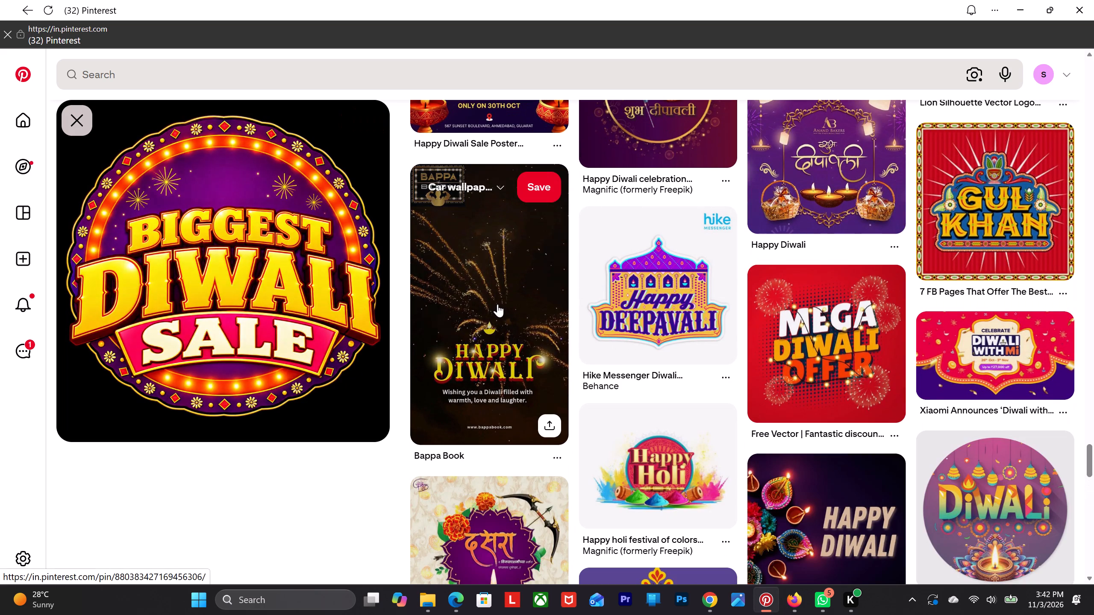
scroll(497, 305, down, 8)
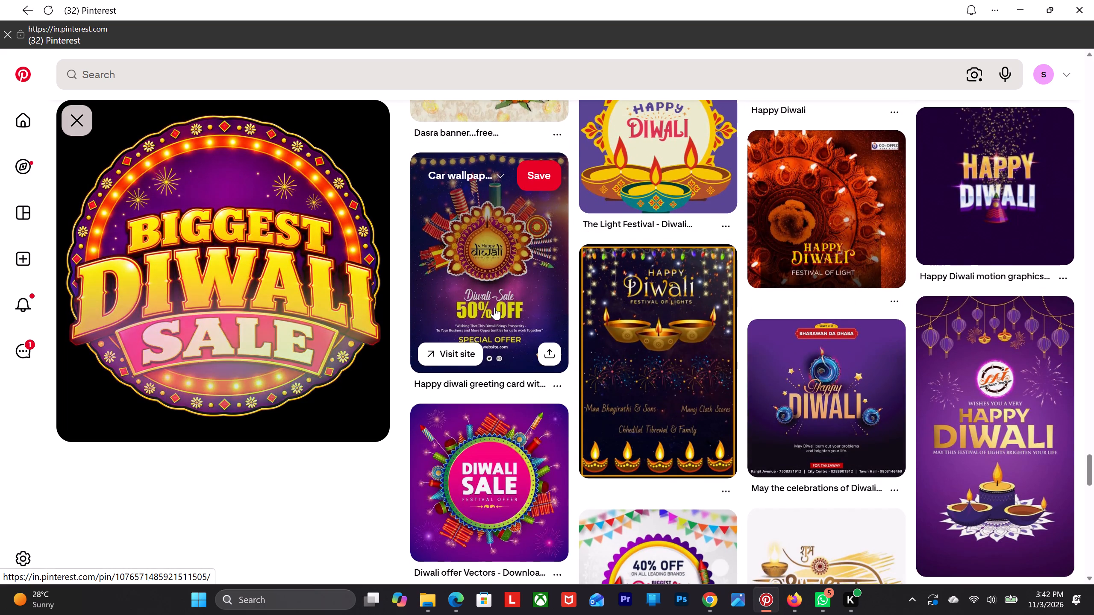
scroll(494, 307, down, 13)
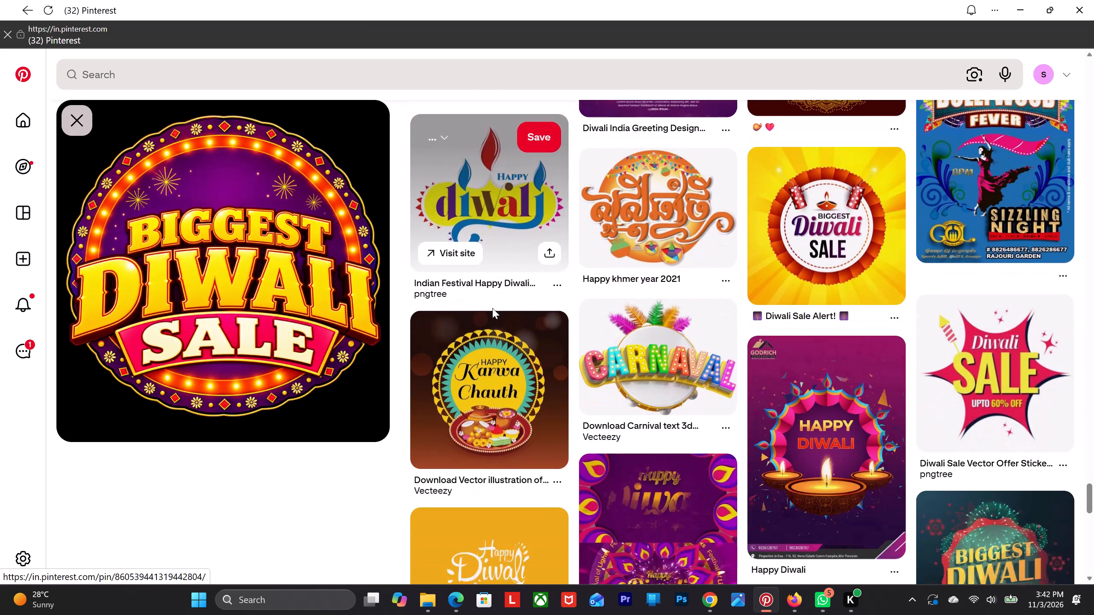
scroll(492, 308, down, 11)
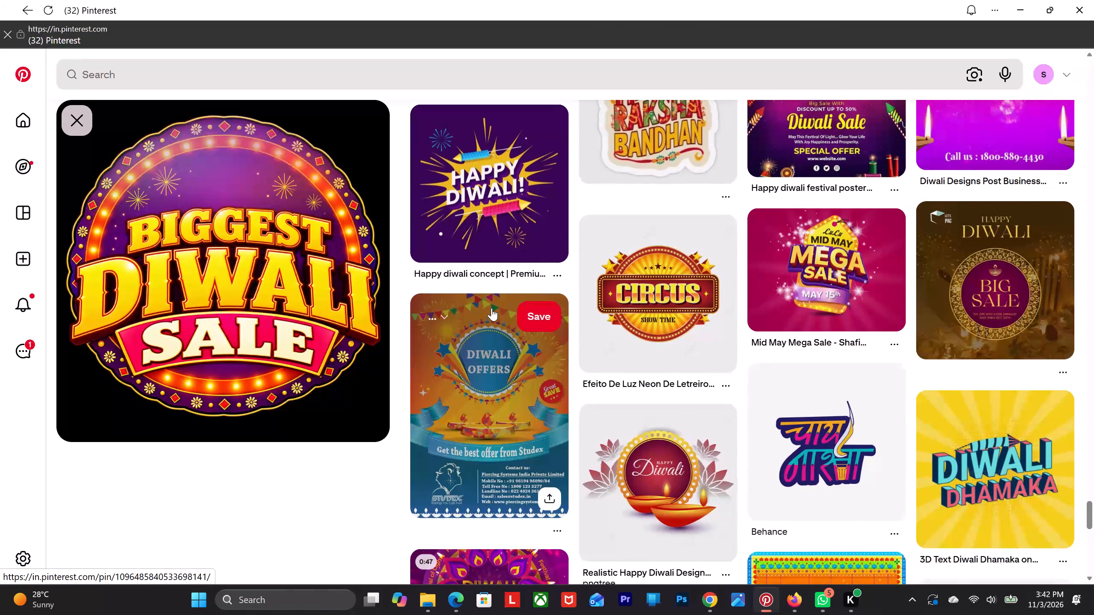
scroll(491, 308, down, 1)
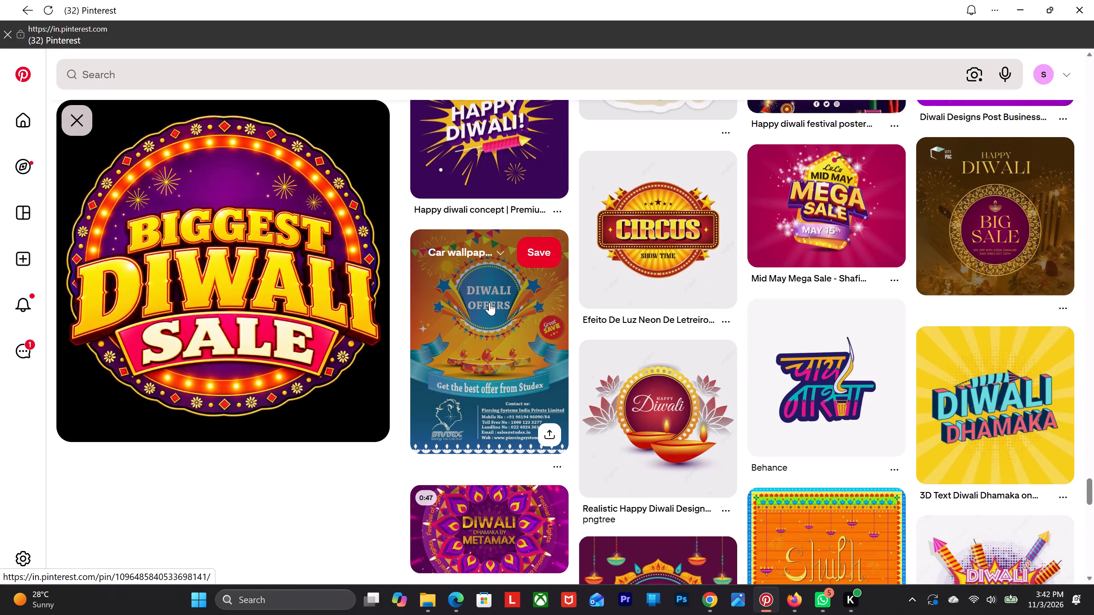
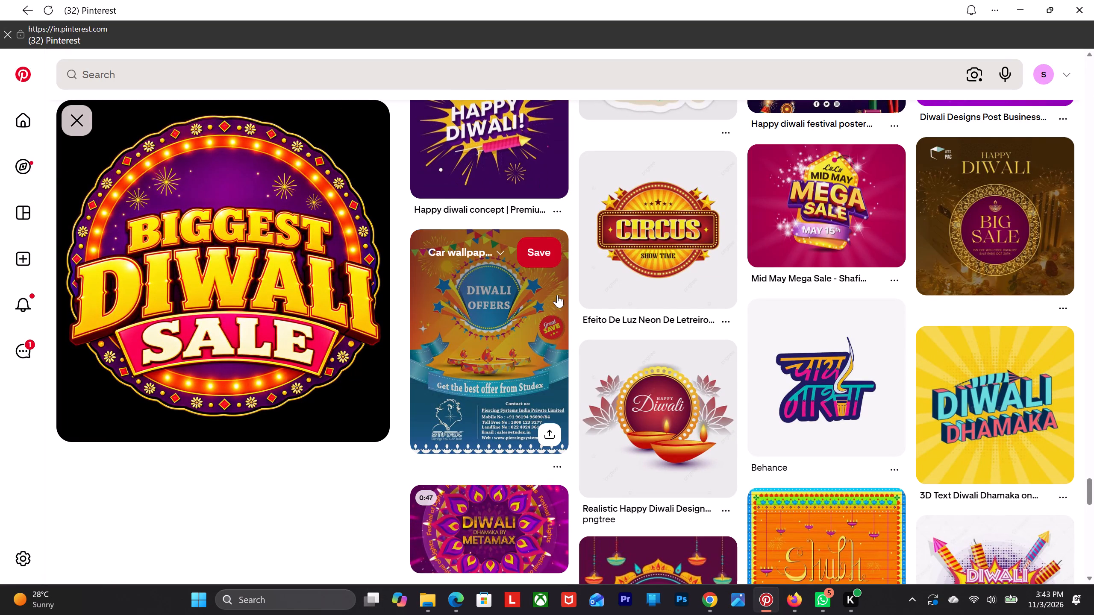
Continue browsing the visually similar Pinterest results for Diwali sale badge and title designs.
scroll(482, 288, down, 7)
scroll(656, 284, down, 5)
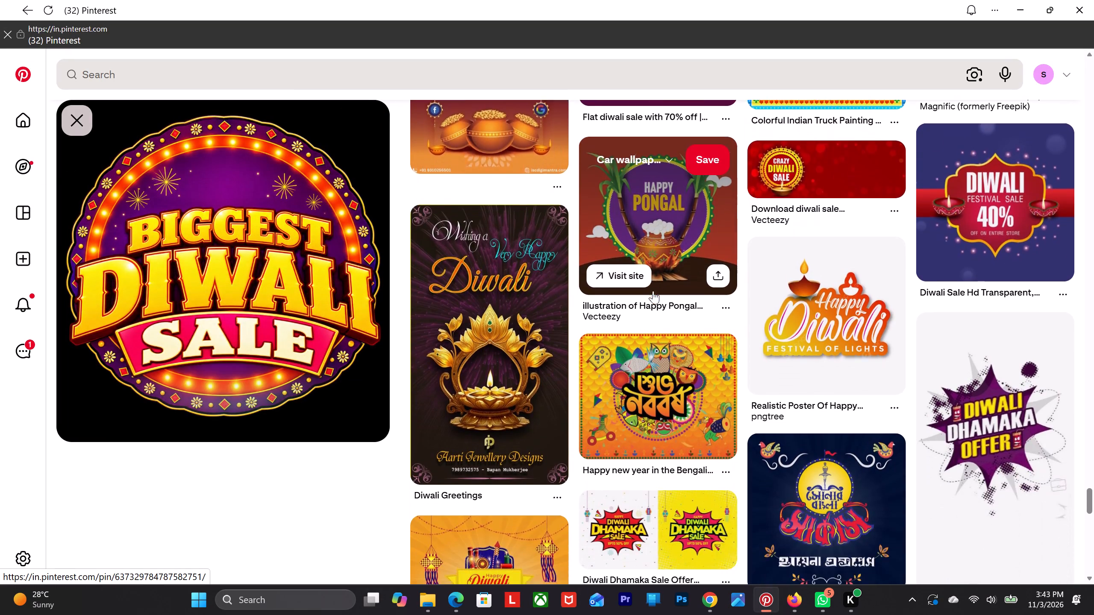
scroll(653, 291, down, 2)
scroll(494, 278, down, 8)
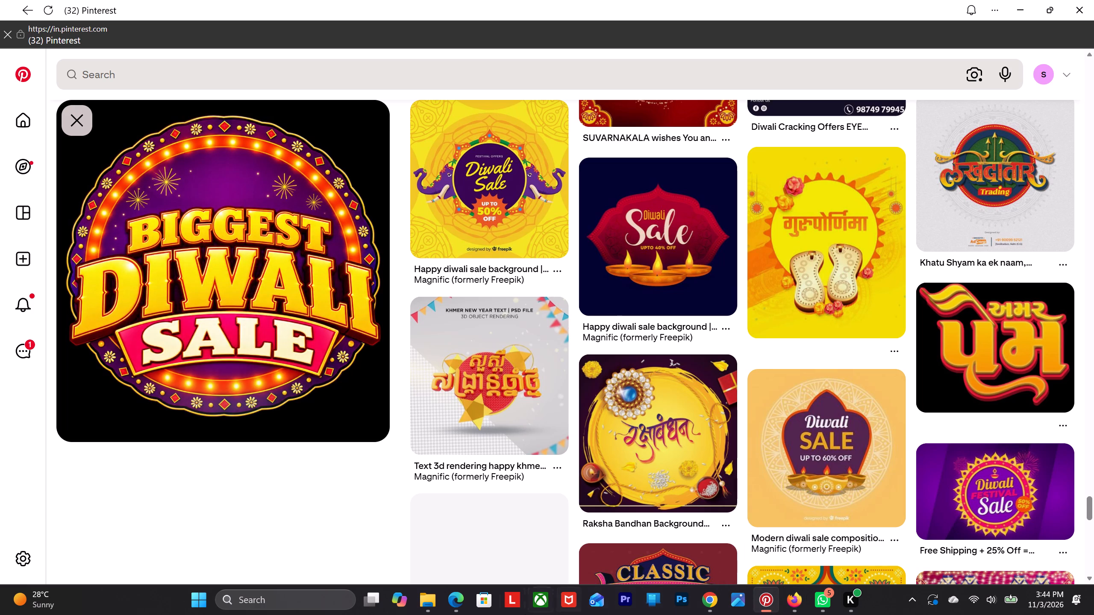
Switch to File Explorer and open the office folder on New Volume (D:).
click(425, 606)
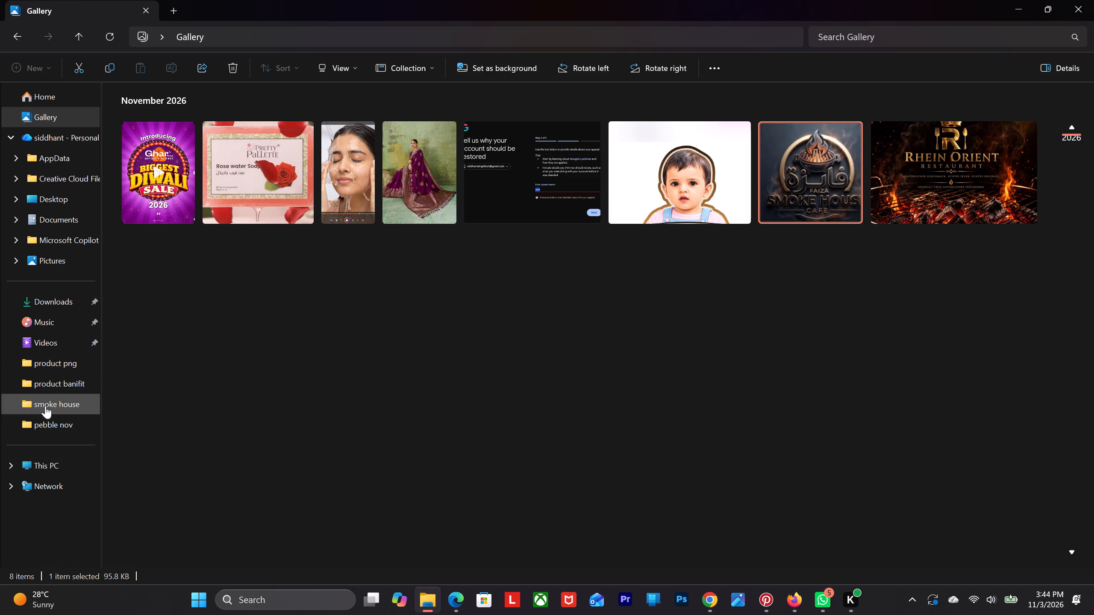
click(43, 460)
double_click(377, 122)
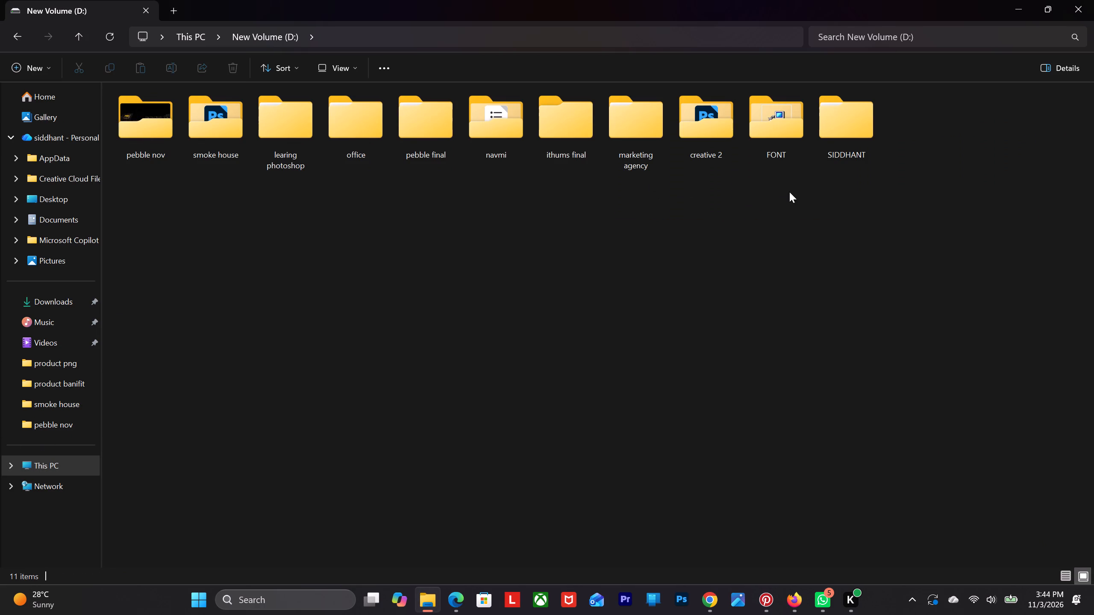
double_click(368, 131)
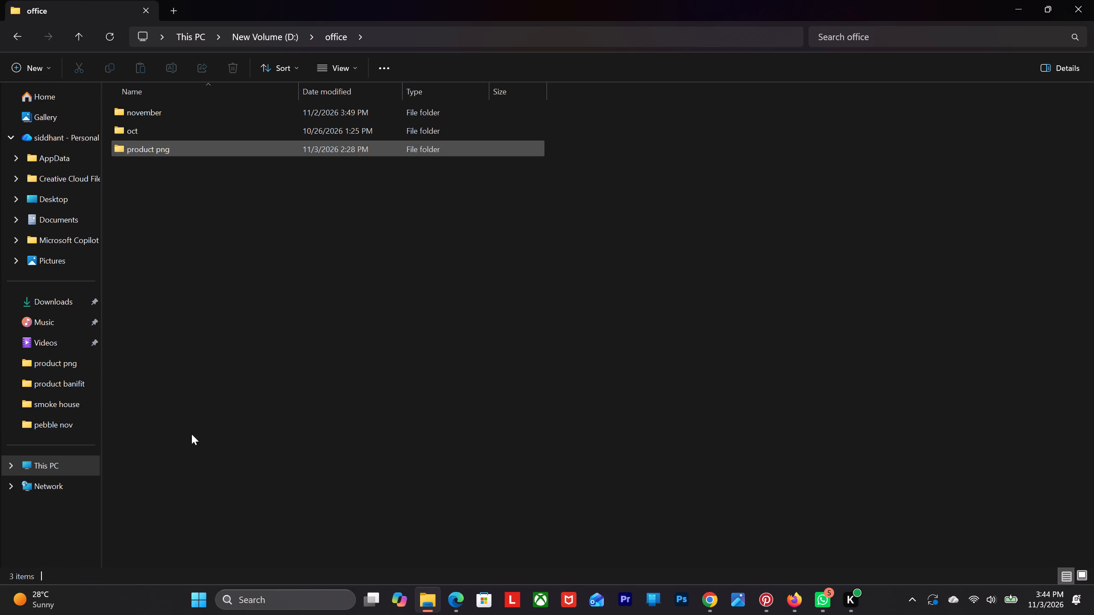
Create a new folder named "diwali creative" inside the office folder.
right_click(258, 310)
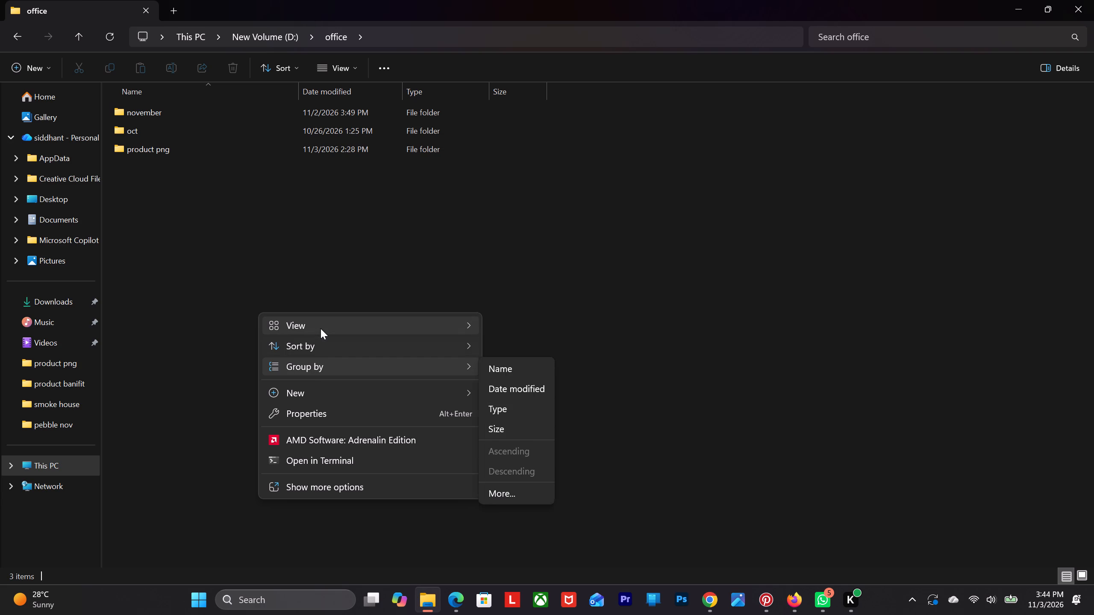
click(219, 207)
right_click(219, 207)
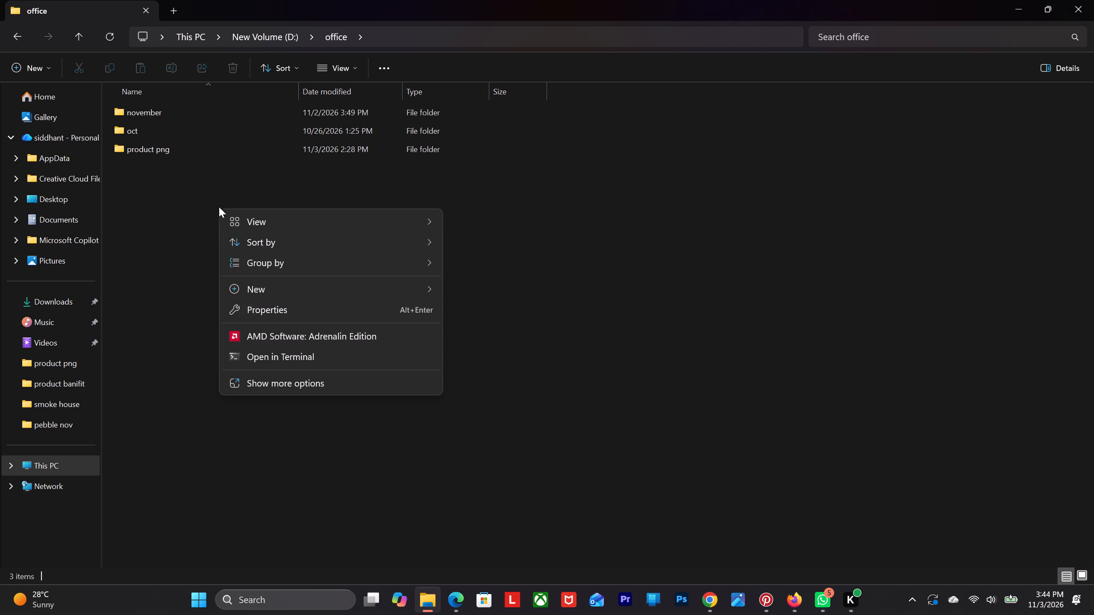
click(252, 283)
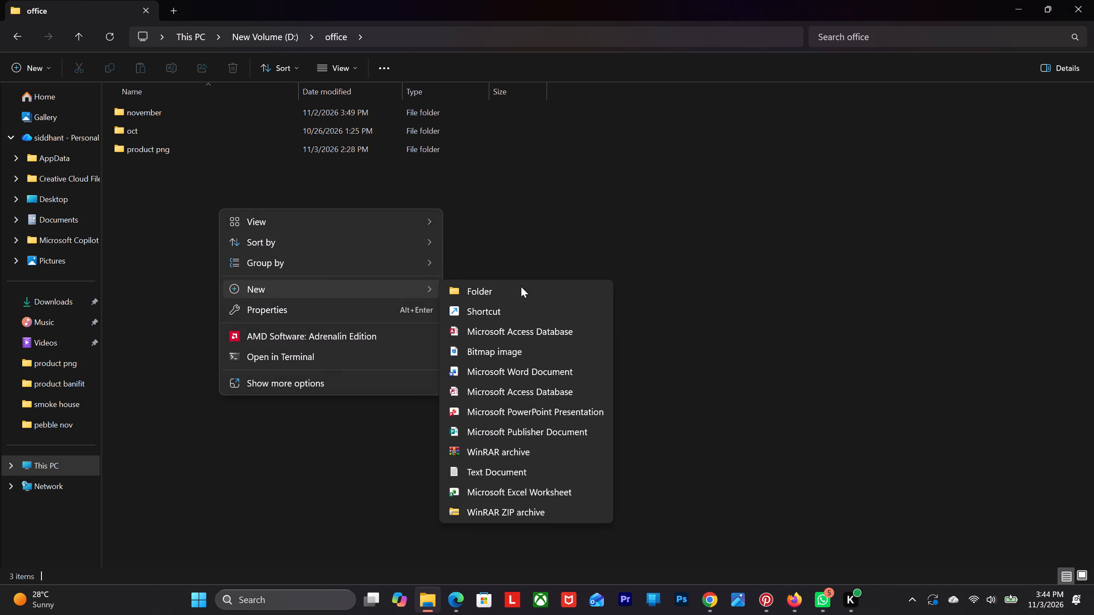
click(521, 286)
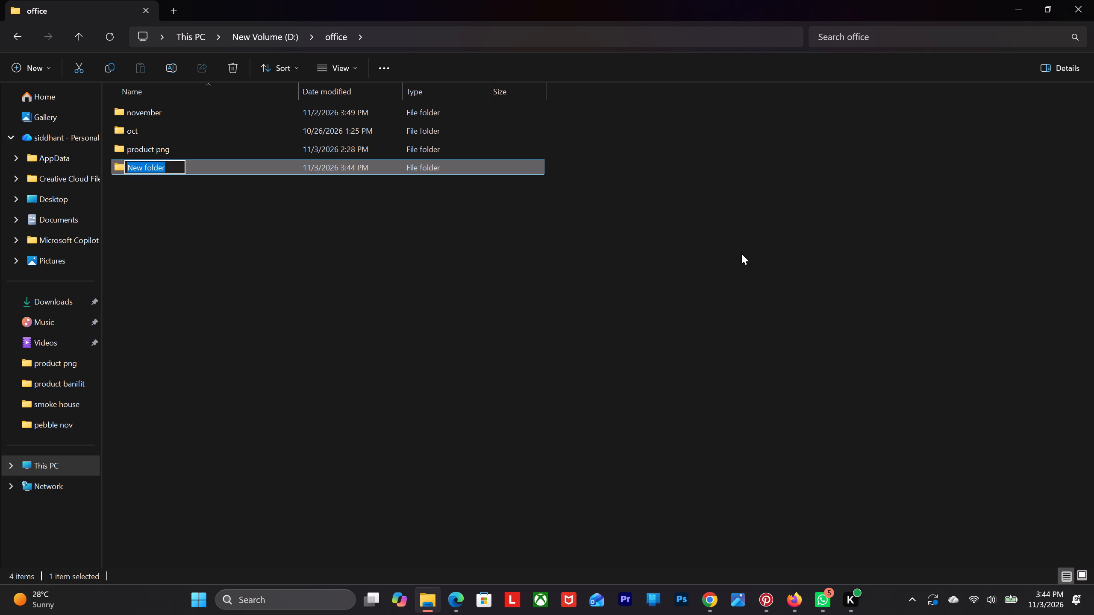
text(diwai)
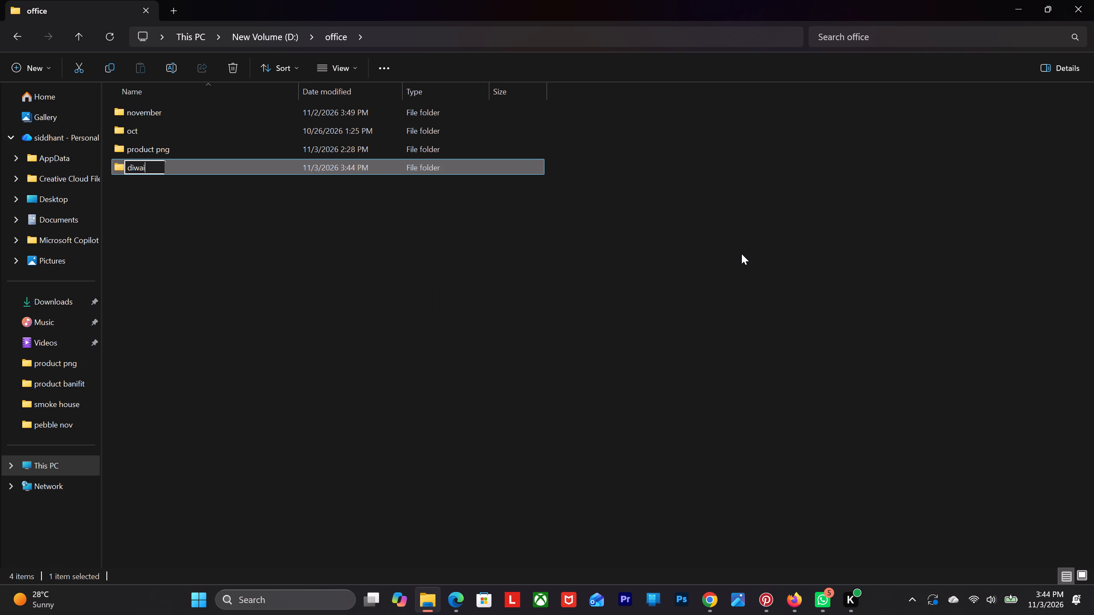
key(BackSpace)
text(li creative)
key(space)
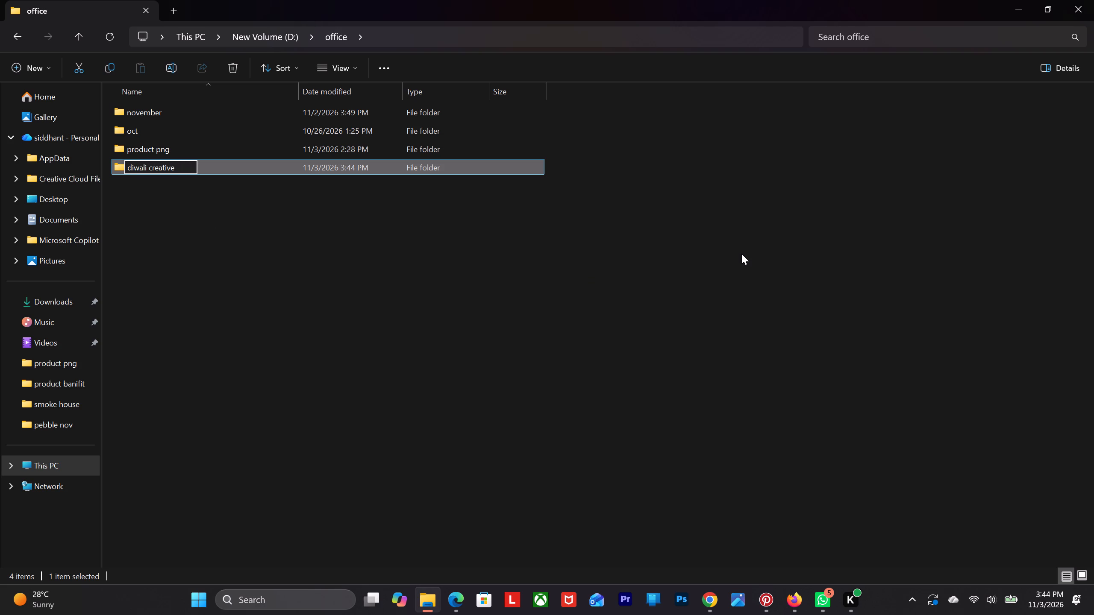
click(287, 242)
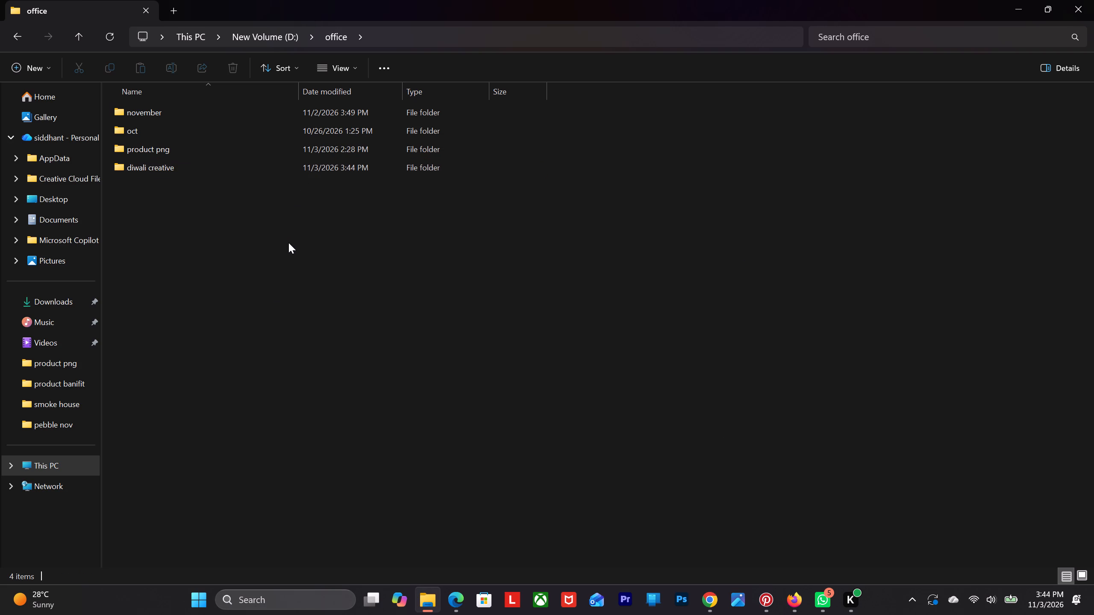
Open the diwali creative folder.
click(238, 173)
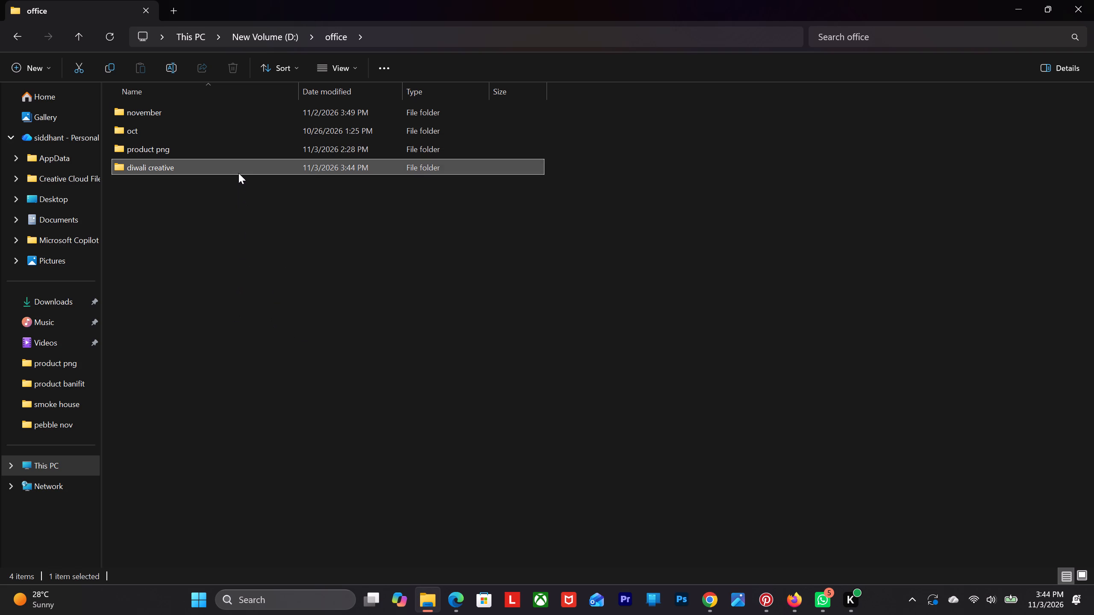
double_click(238, 170)
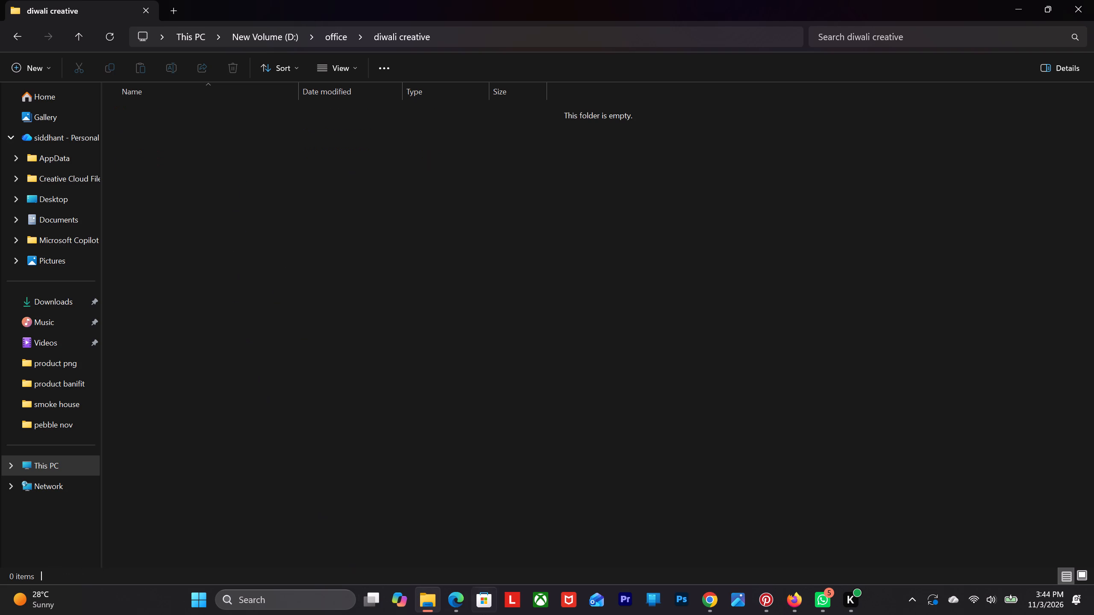
Launch Adobe Photoshop 2026.
click(678, 594)
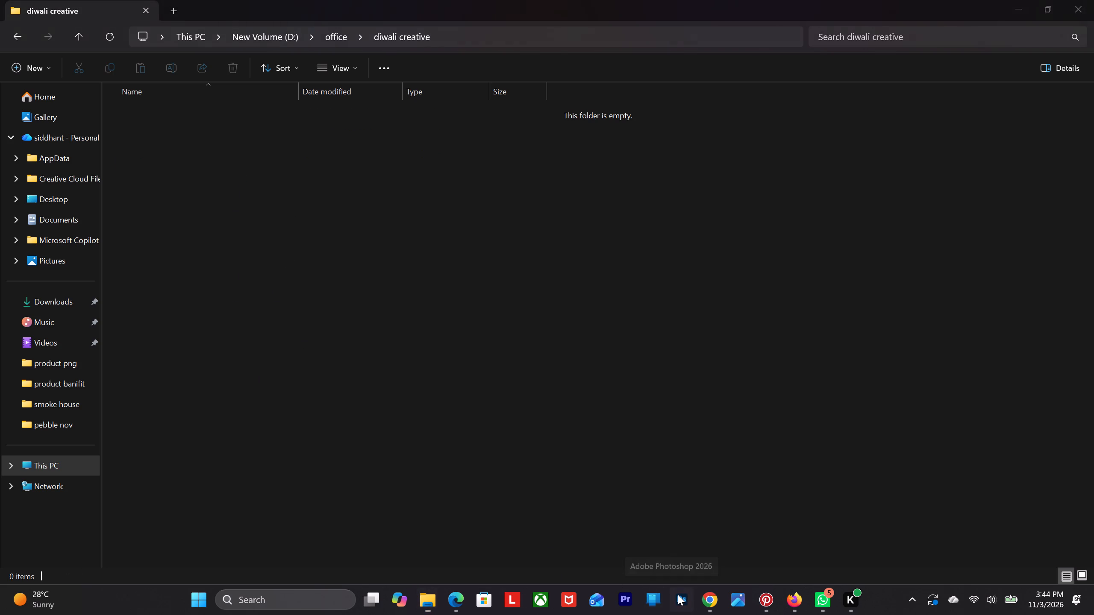
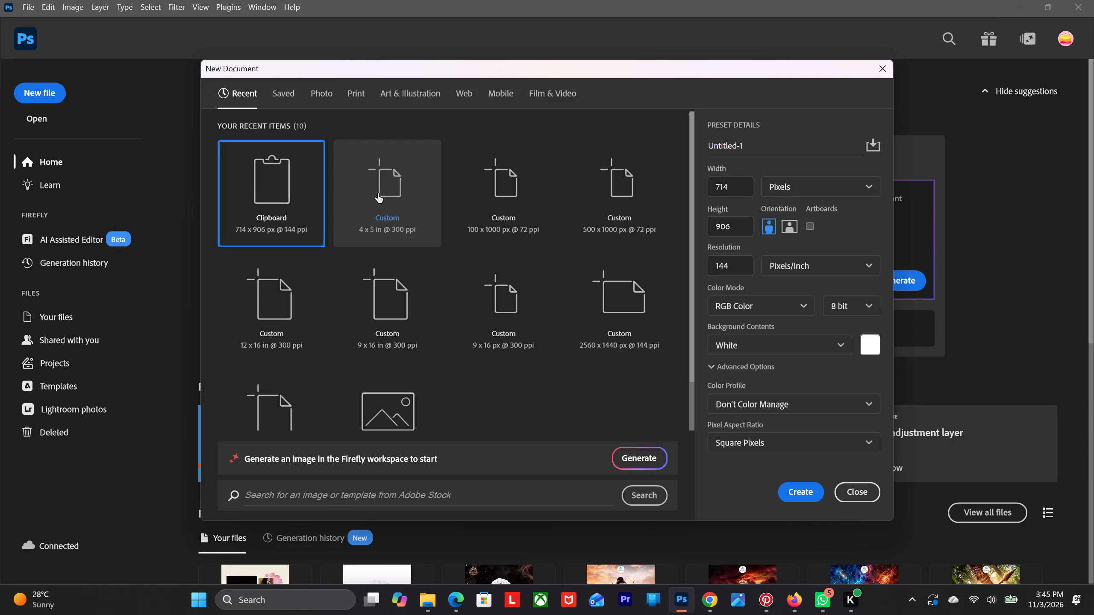
Create a new document from the recent custom 4 x 5 in preset at 300 ppi.
click(378, 193)
click(378, 193)
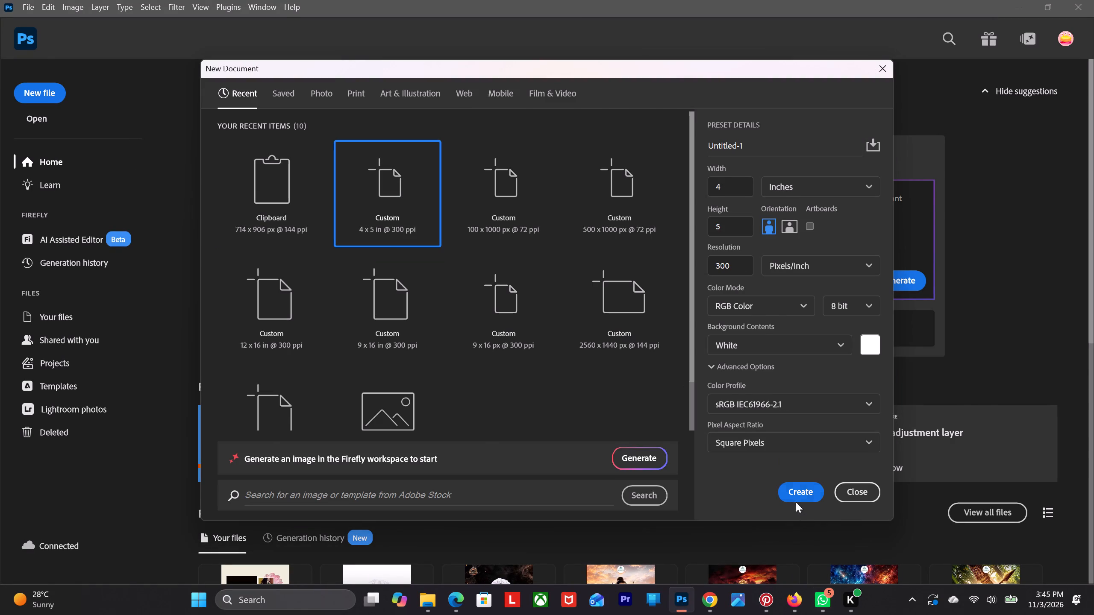
click(799, 485)
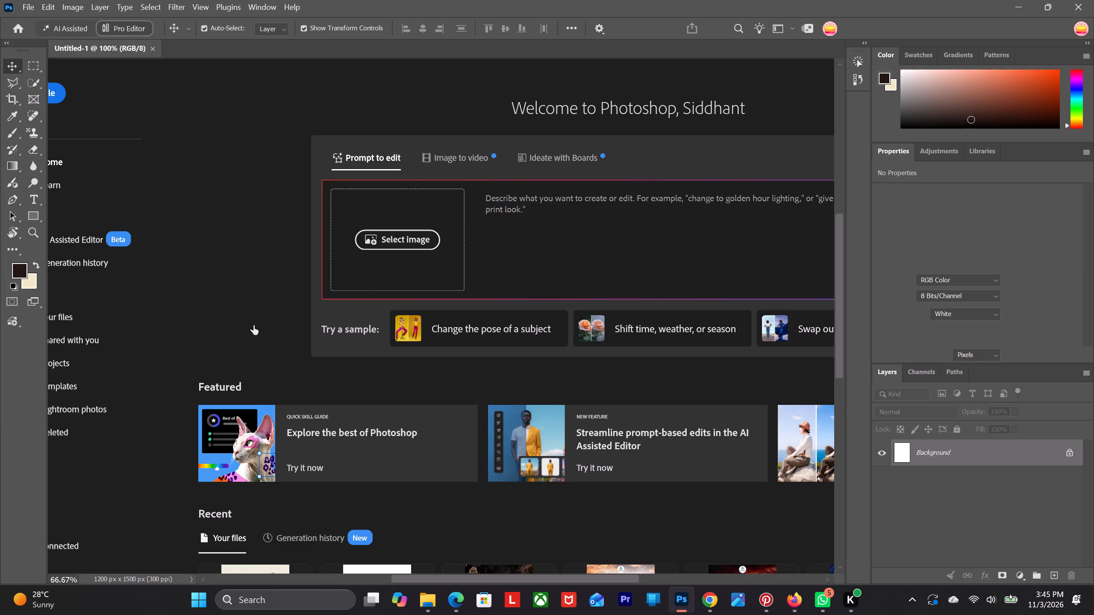
Place the Biggest Diwali Sale Badge image from Downloads as an embedded object at its default fitted size and commit it.
click(24, 2)
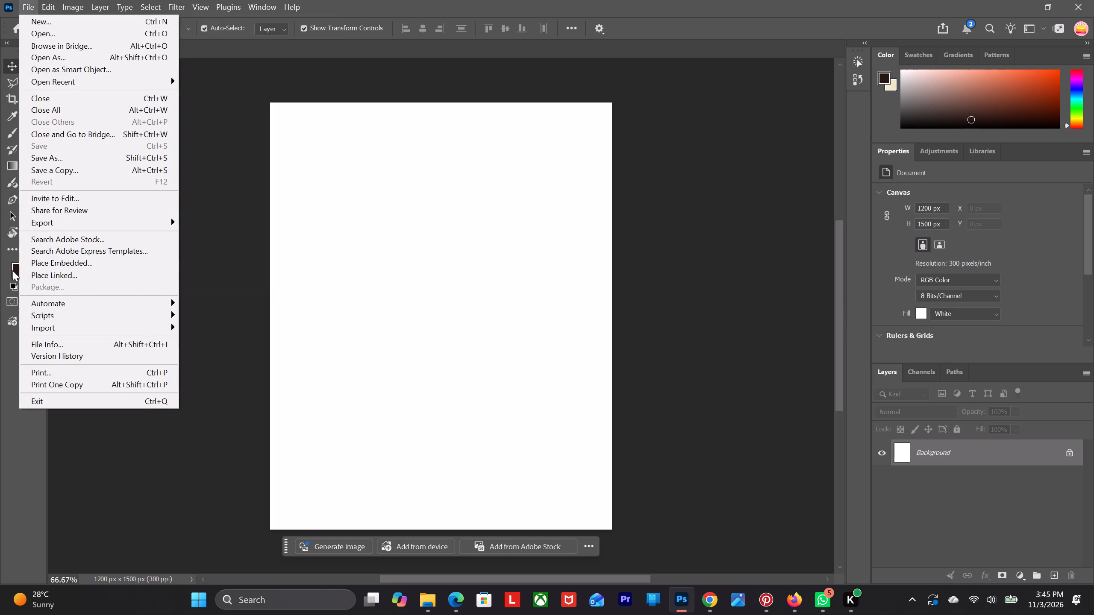
click(50, 265)
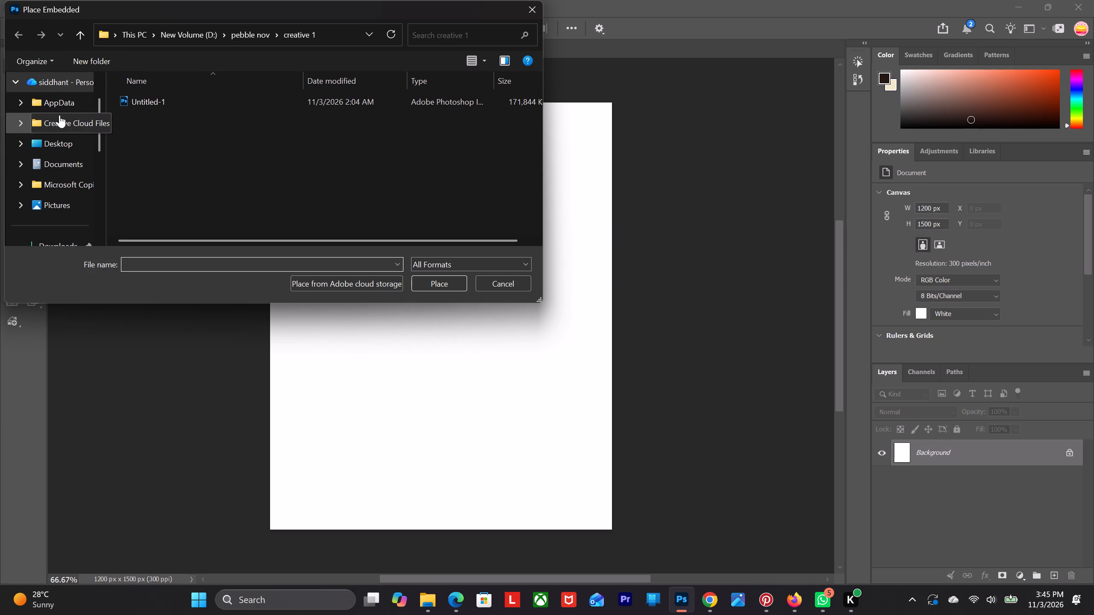
scroll(59, 114, down, 2)
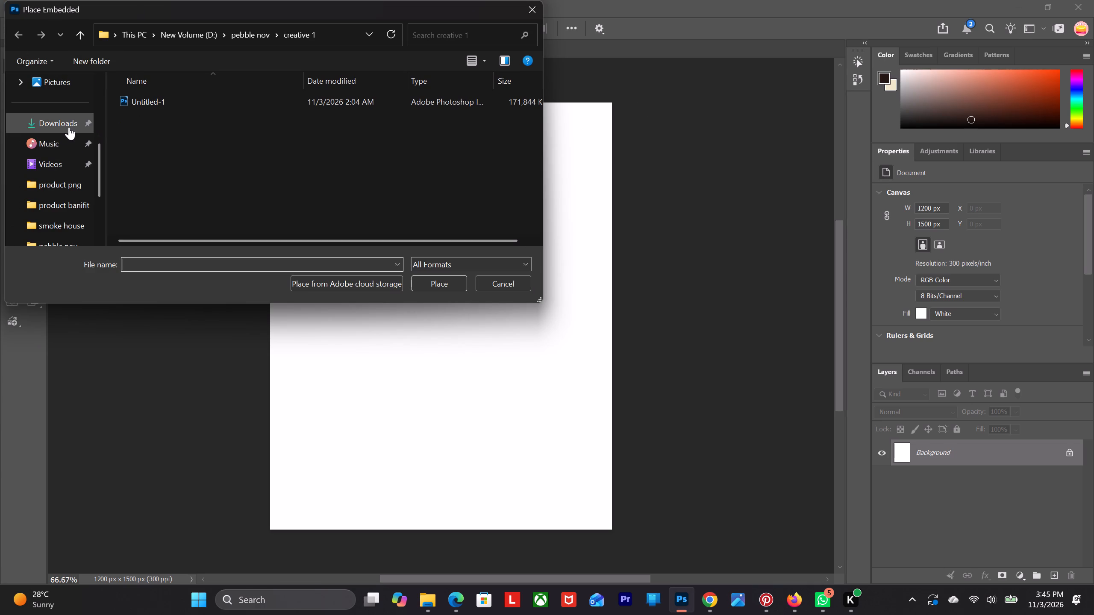
click(69, 127)
click(203, 149)
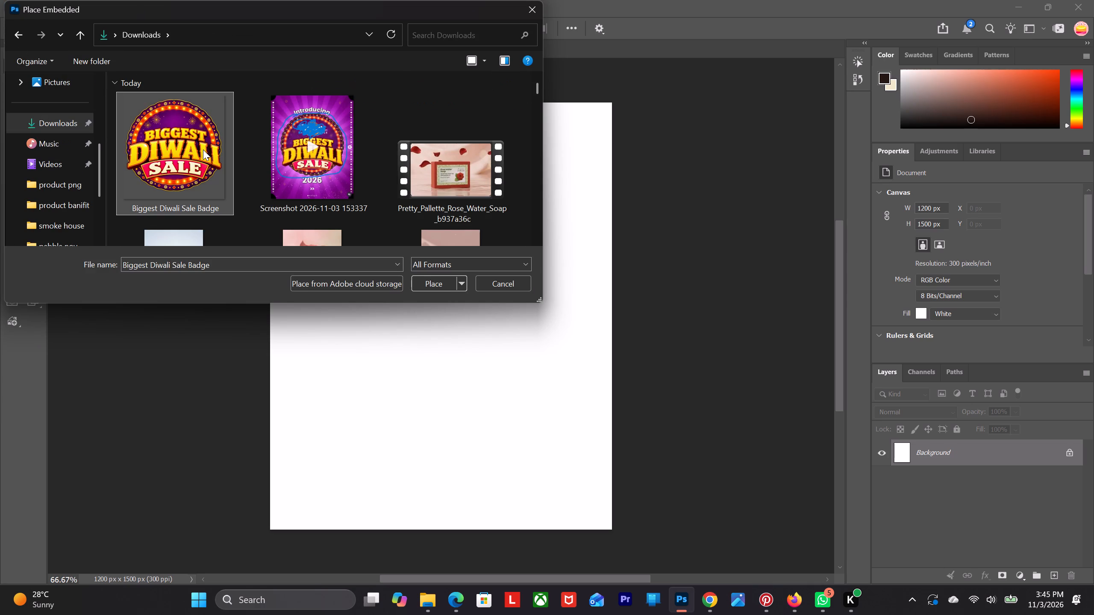
click(430, 284)
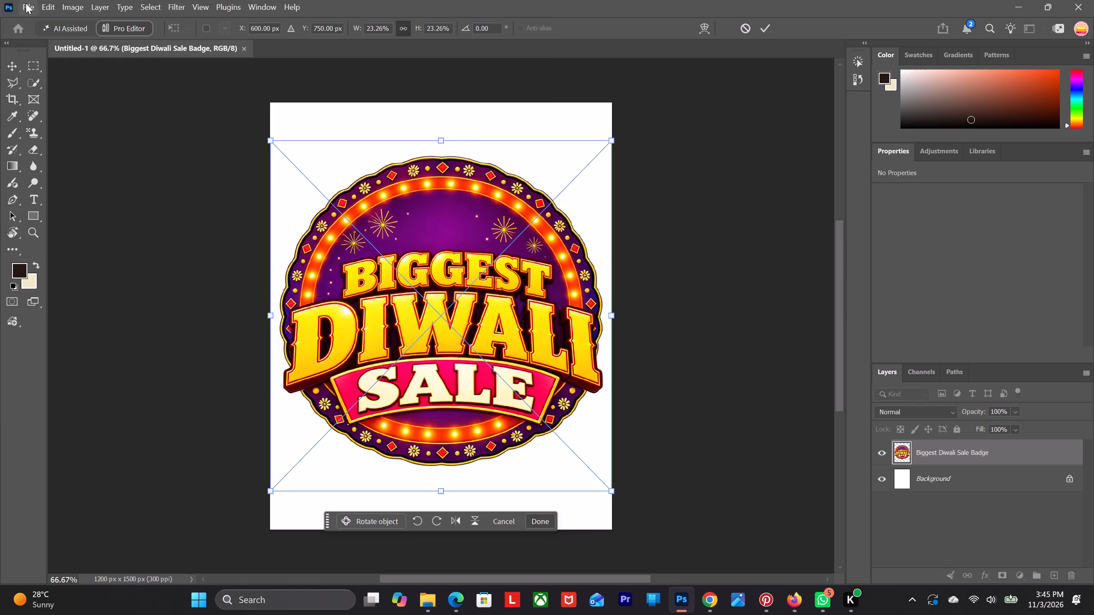
click(13, 64)
click(209, 127)
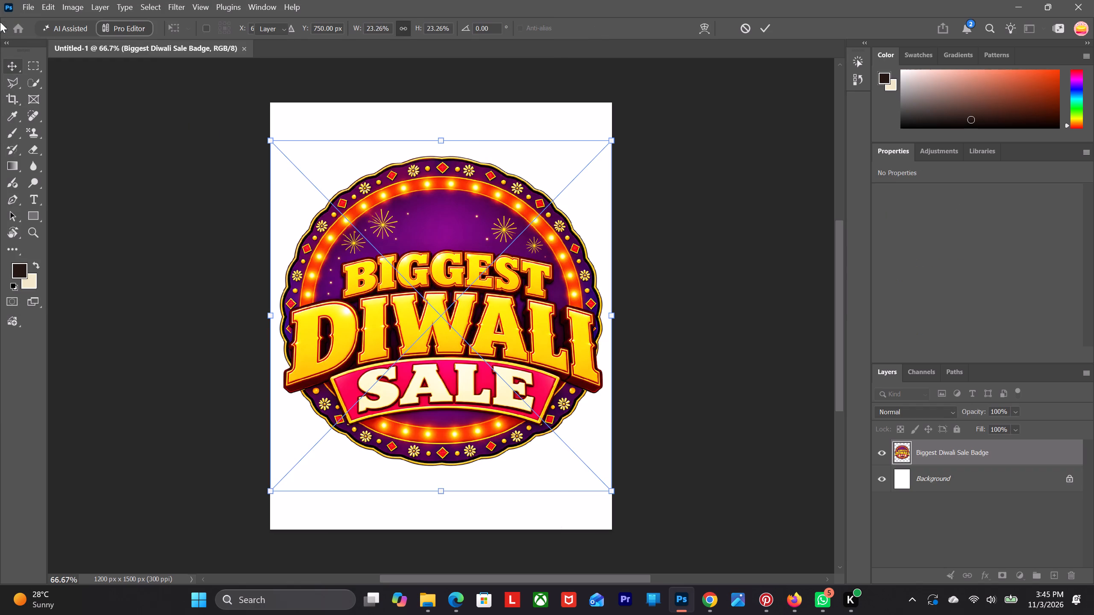
click(30, 3)
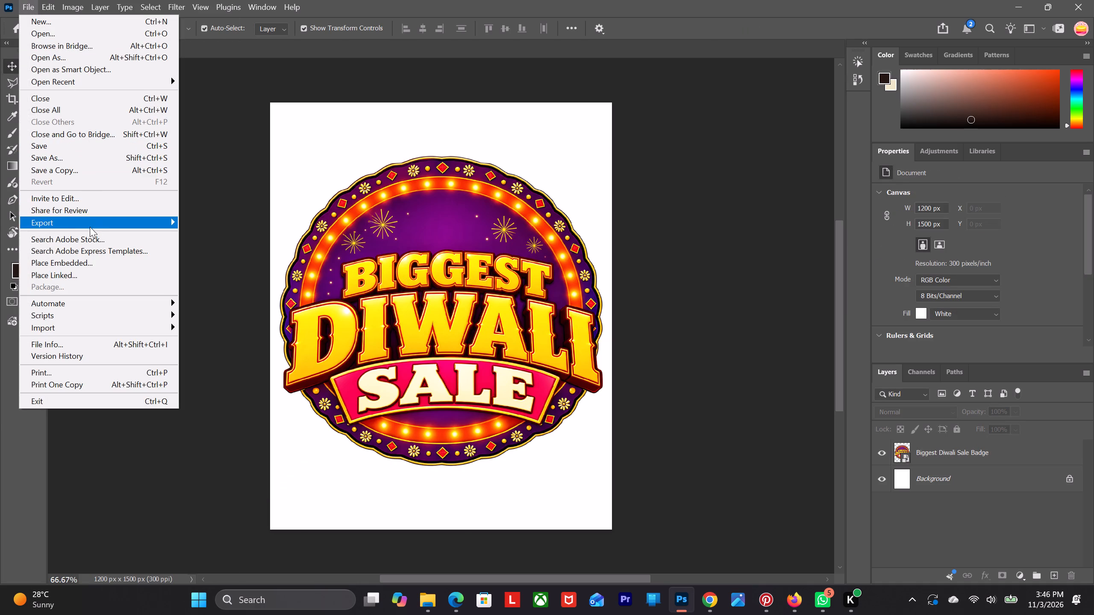
click(94, 260)
scroll(60, 95, up, 4)
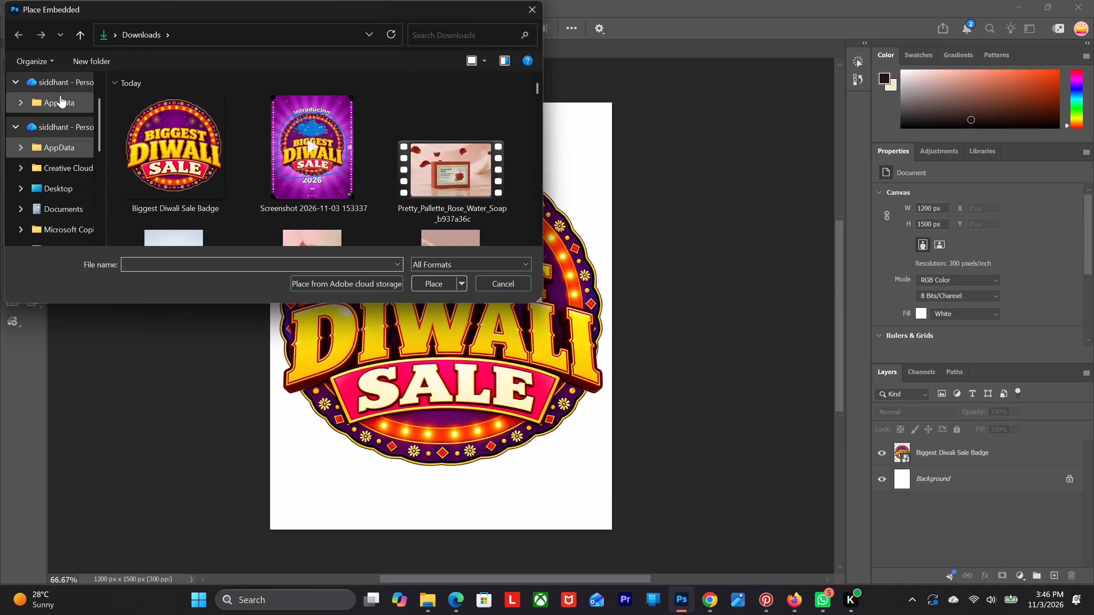
click(60, 88)
click(61, 104)
click(144, 102)
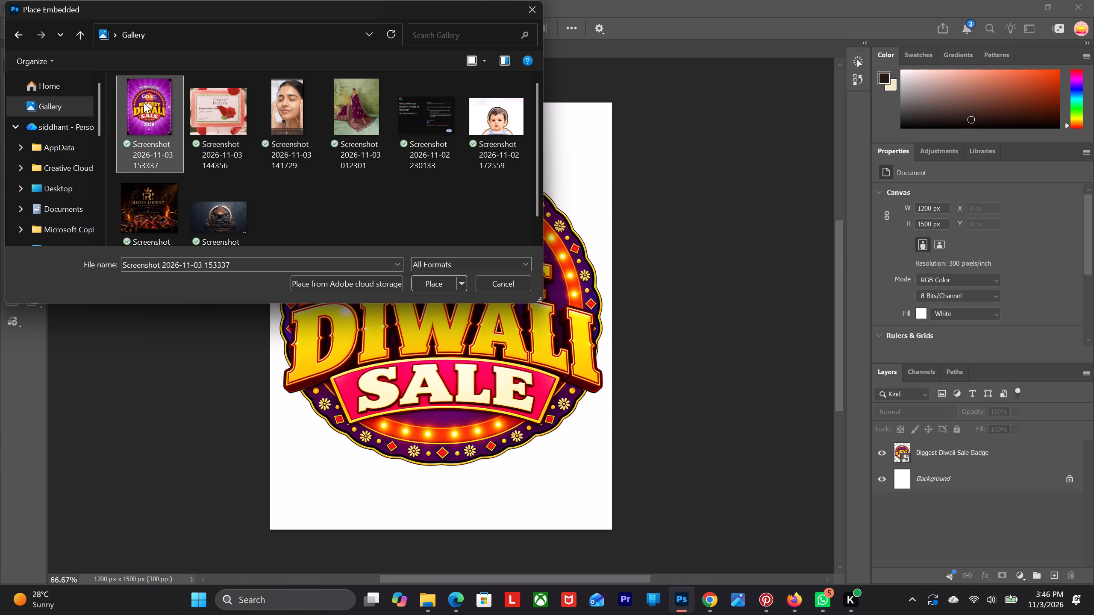
click(434, 287)
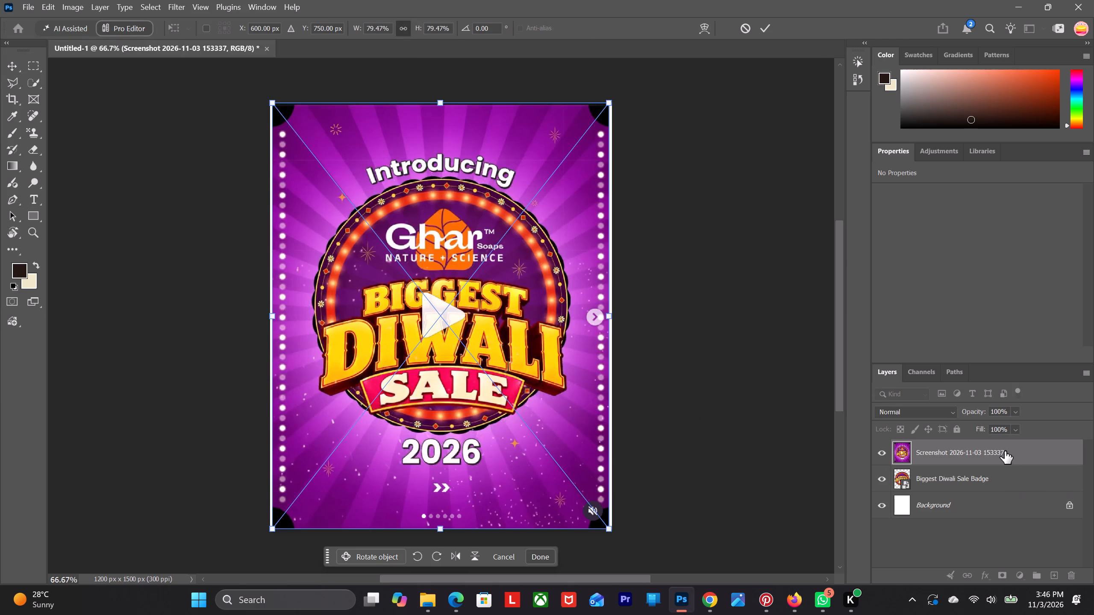
Commit the placed screenshot and move its layer between the Biggest Diwali Sale Badge and Background layers.
drag(996, 455, 999, 503)
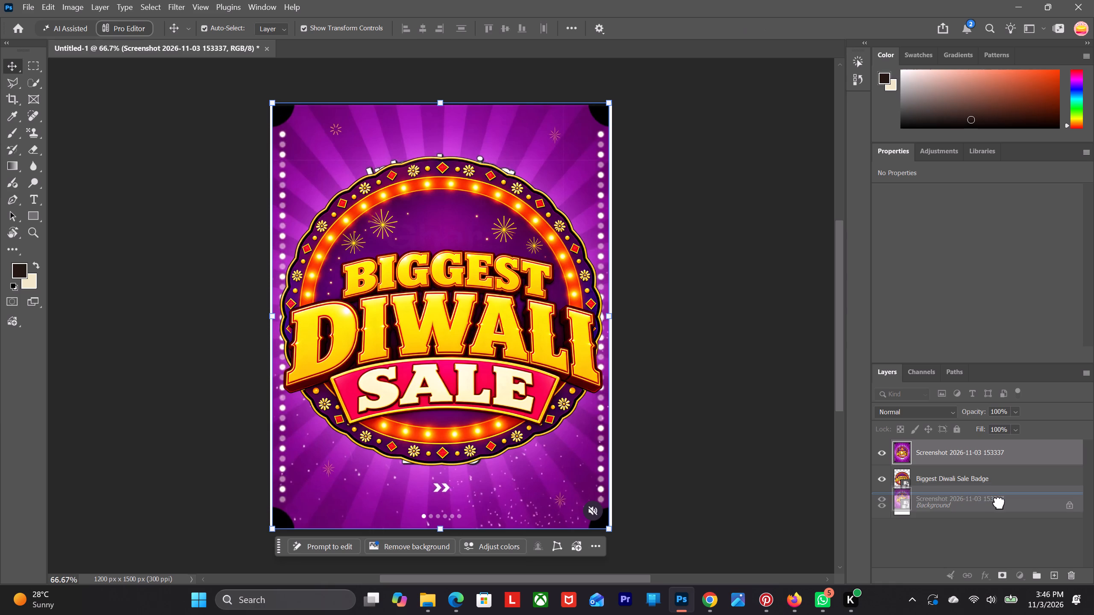
drag(999, 503, 1000, 512)
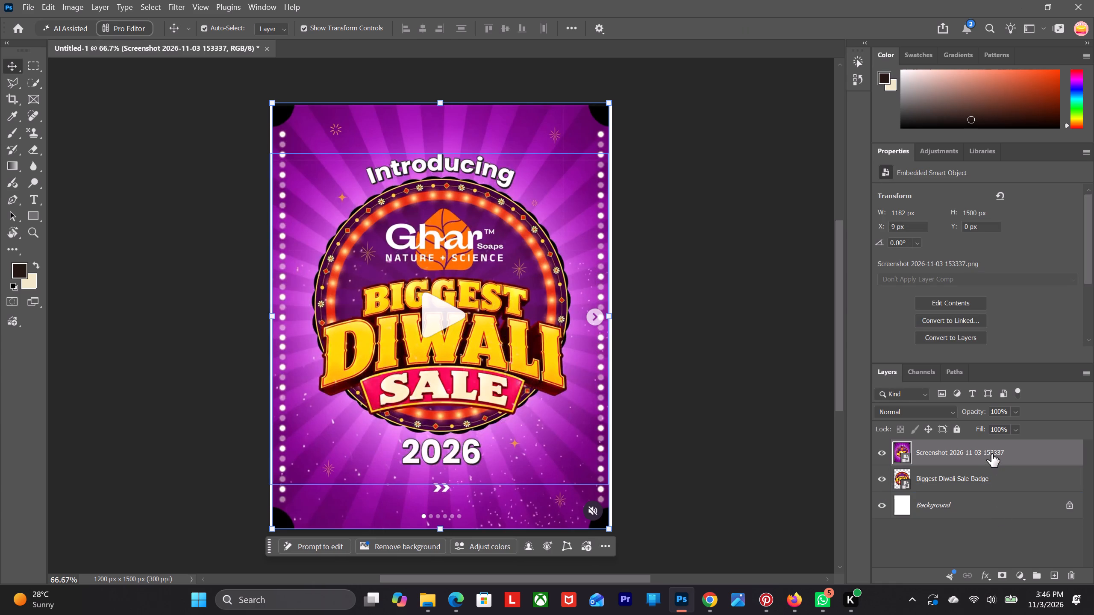
drag(991, 454, 992, 496)
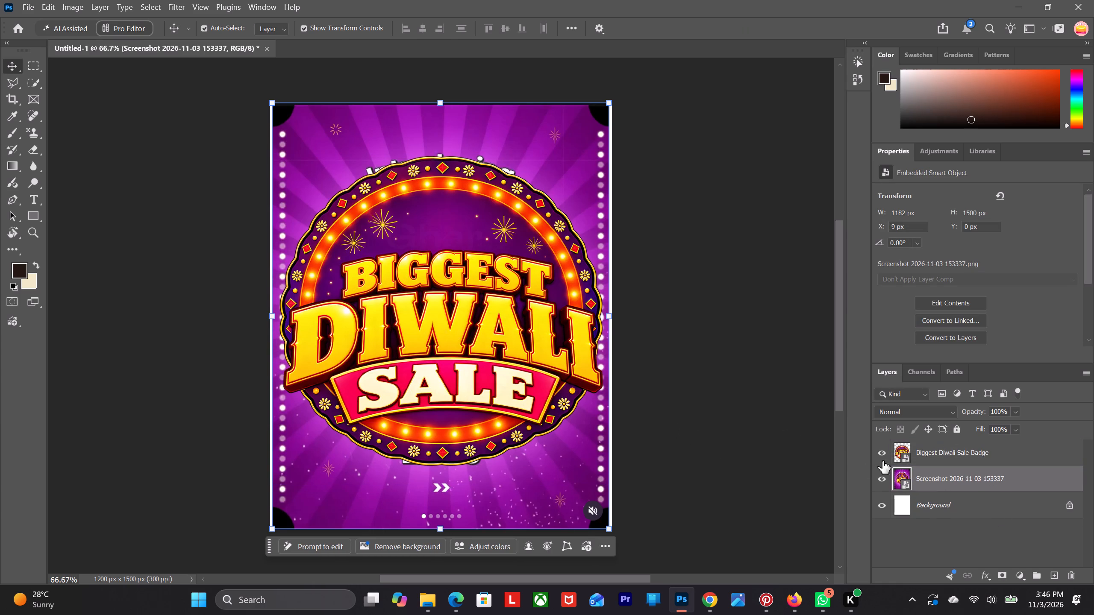
Toggle the Biggest Diwali Sale Badge layer's visibility to compare the badge with the reference screenshot, leaving the layer shown.
click(878, 450)
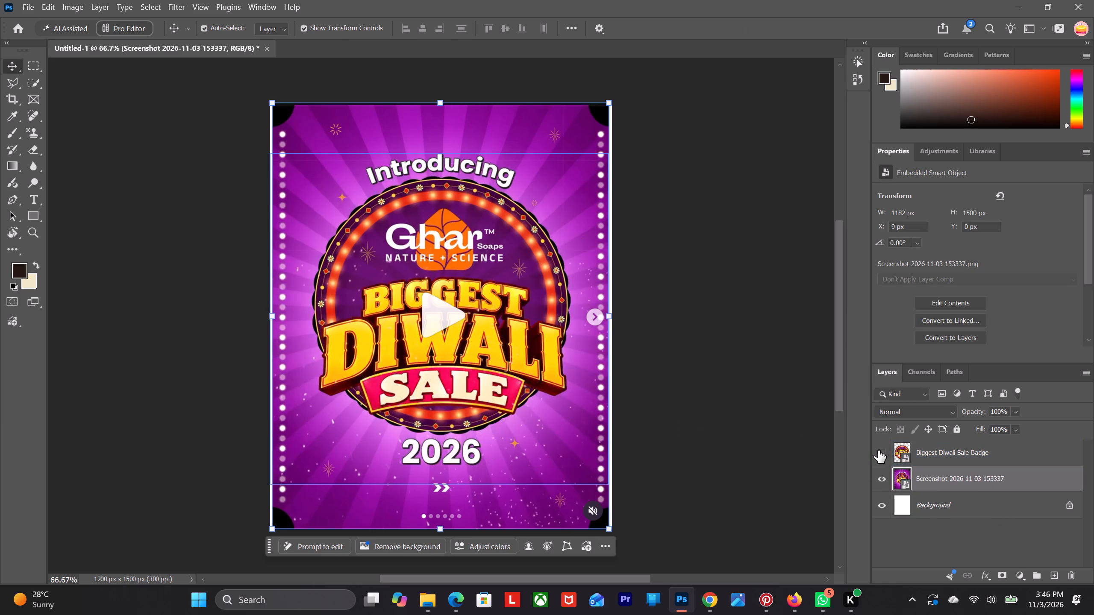
click(878, 450)
click(878, 450)
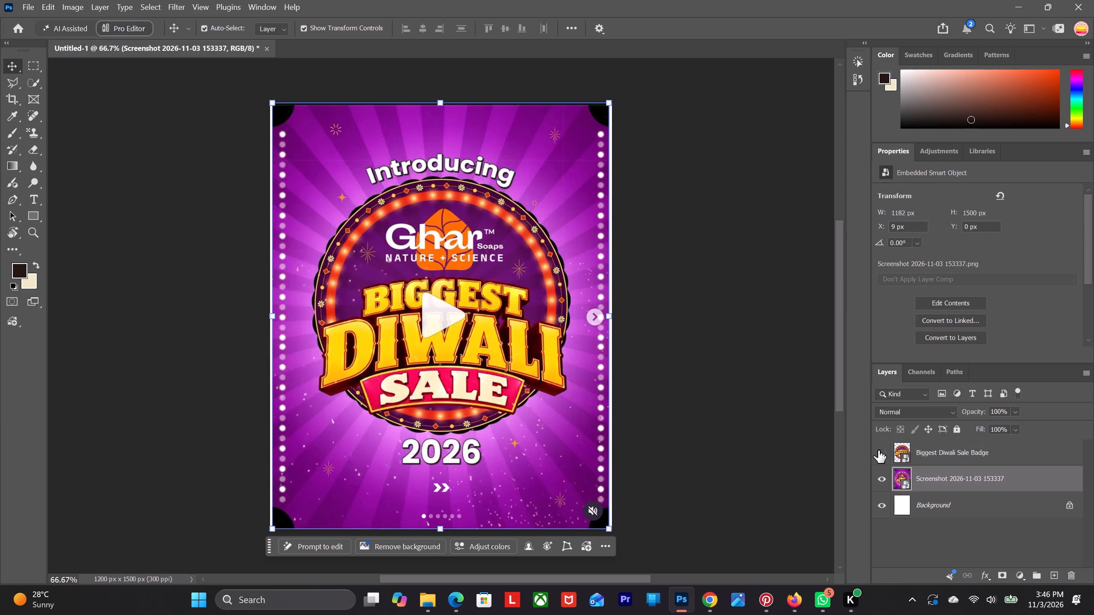
click(878, 450)
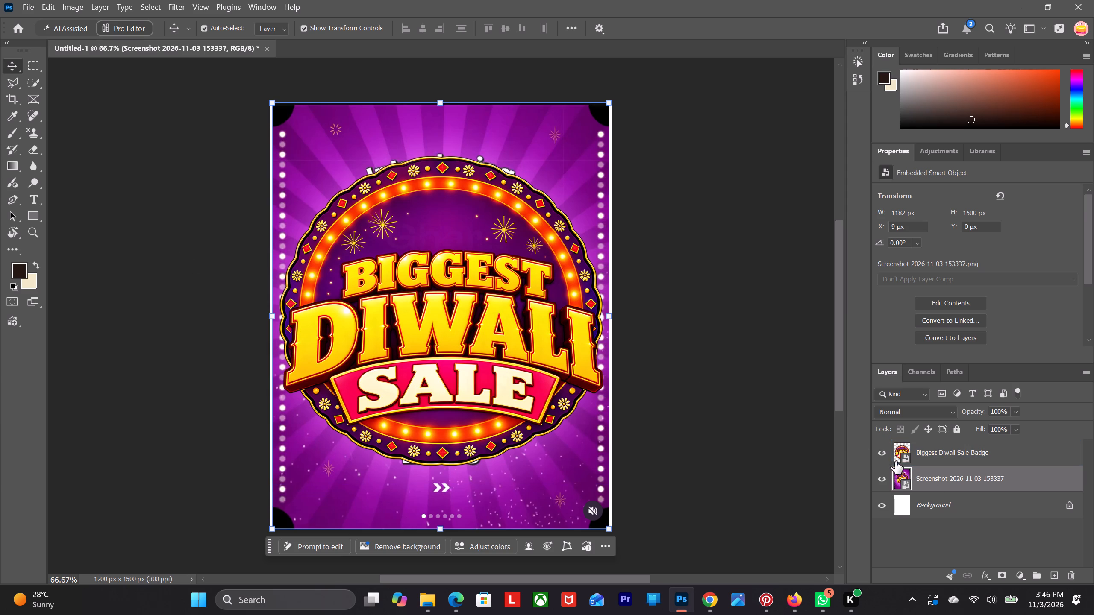
click(882, 455)
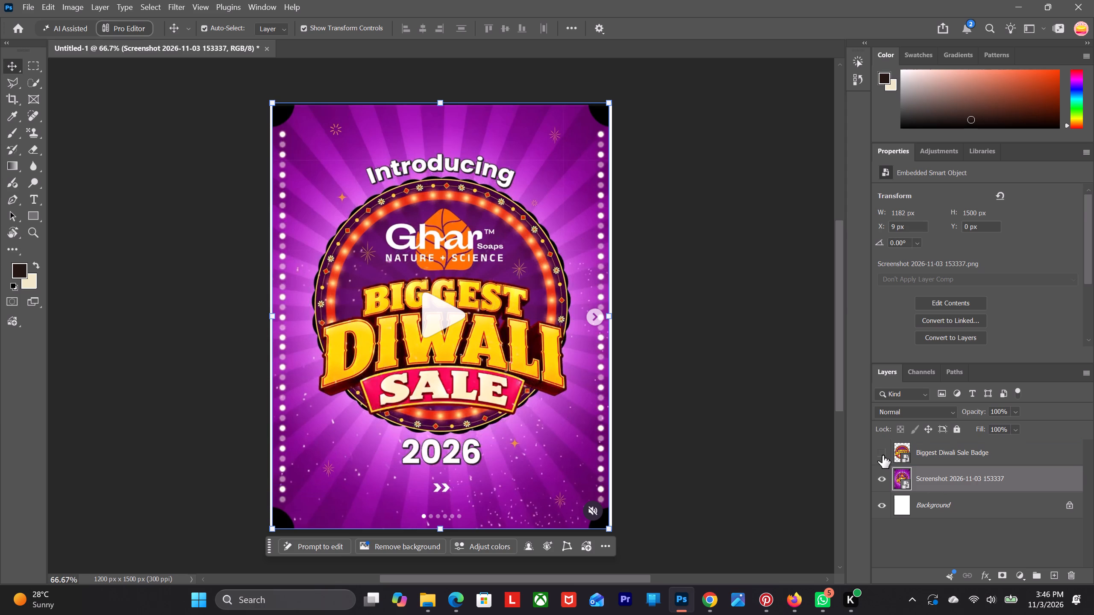
click(601, 316)
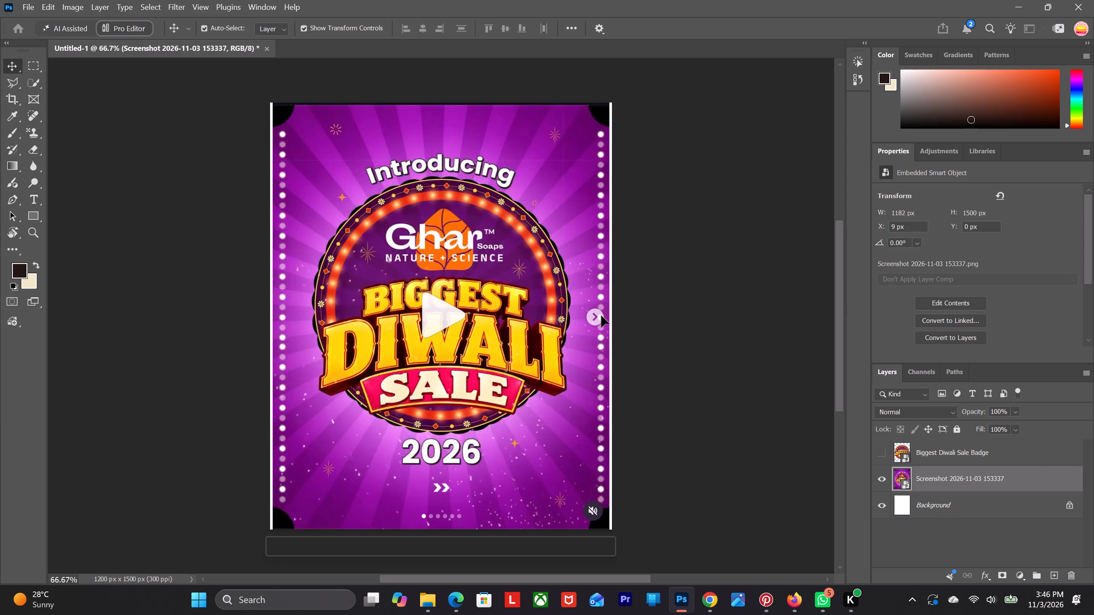
scroll(488, 327, up, 3)
scroll(488, 327, down, 7)
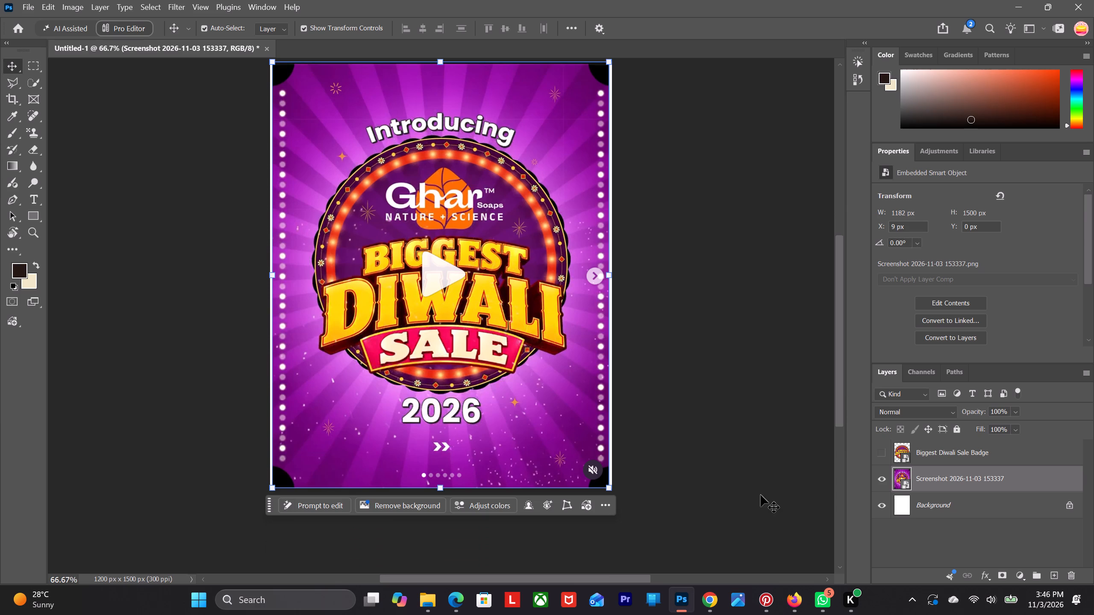
click(890, 453)
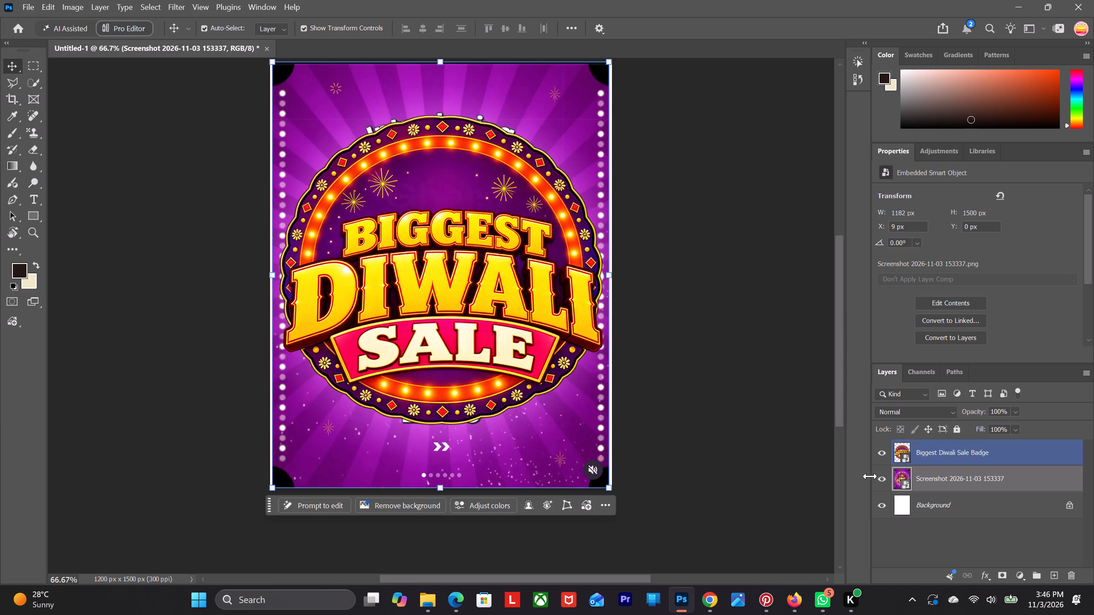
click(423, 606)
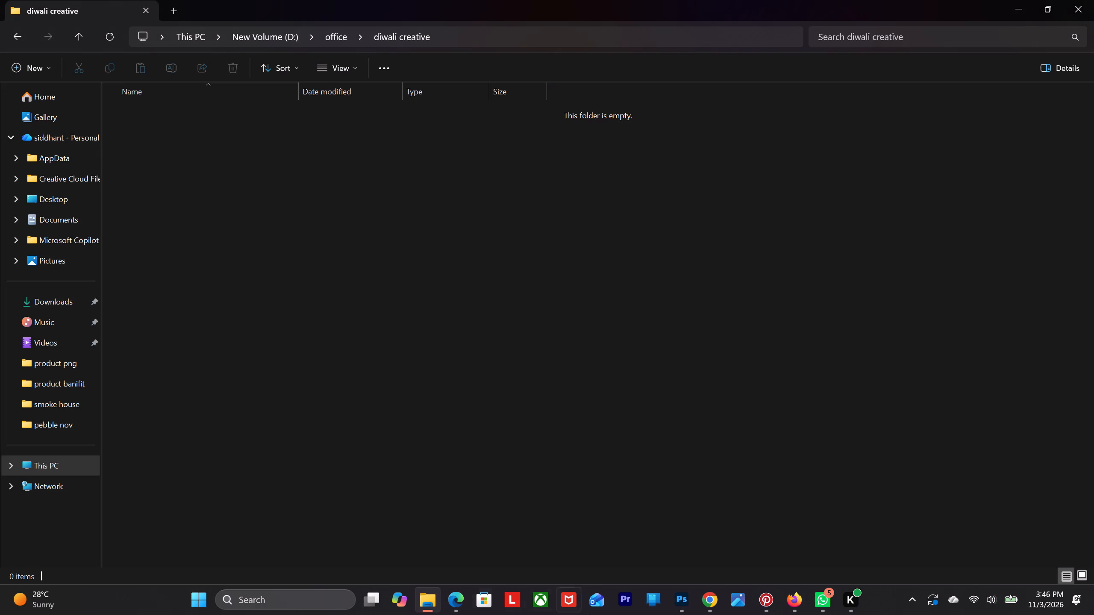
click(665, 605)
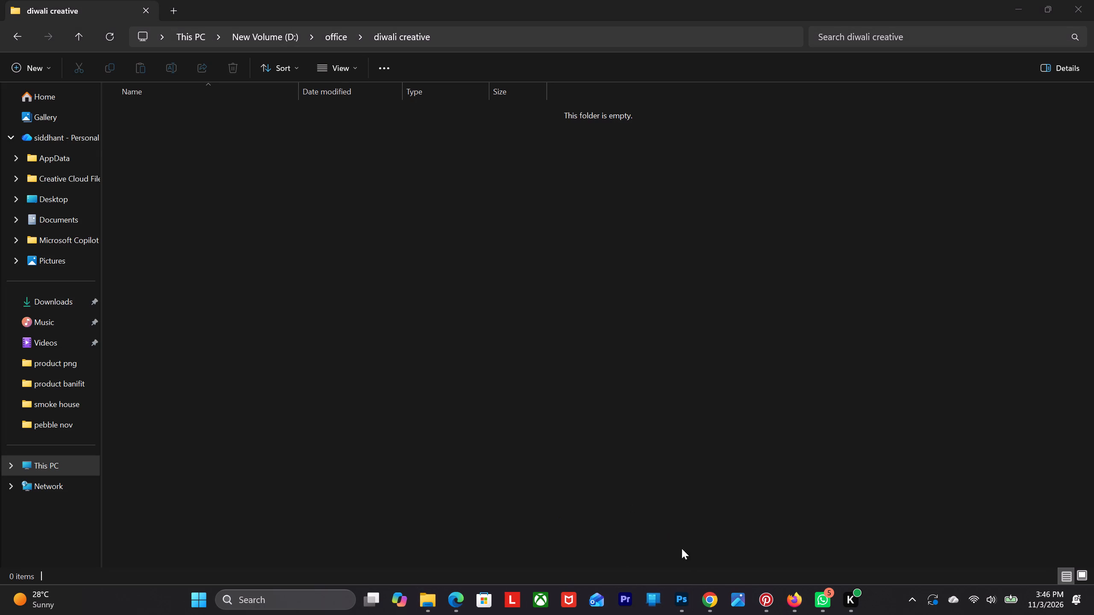
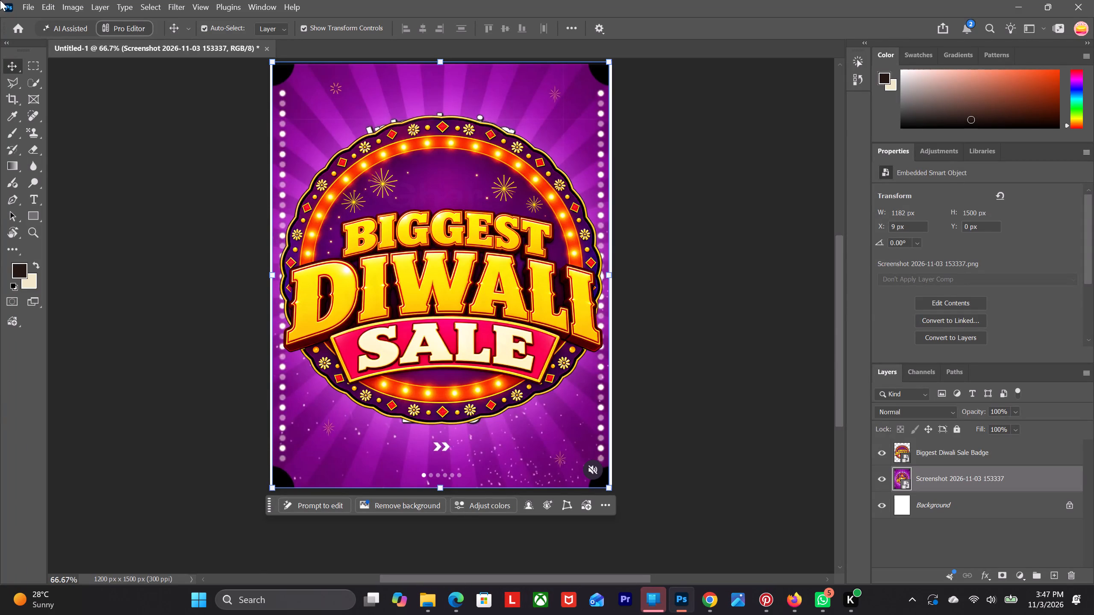
Start placing an embedded file and search New Volume (D:) and the pebble nov, smoke house, product banifit and product png folders for the brand logo.
click(31, 13)
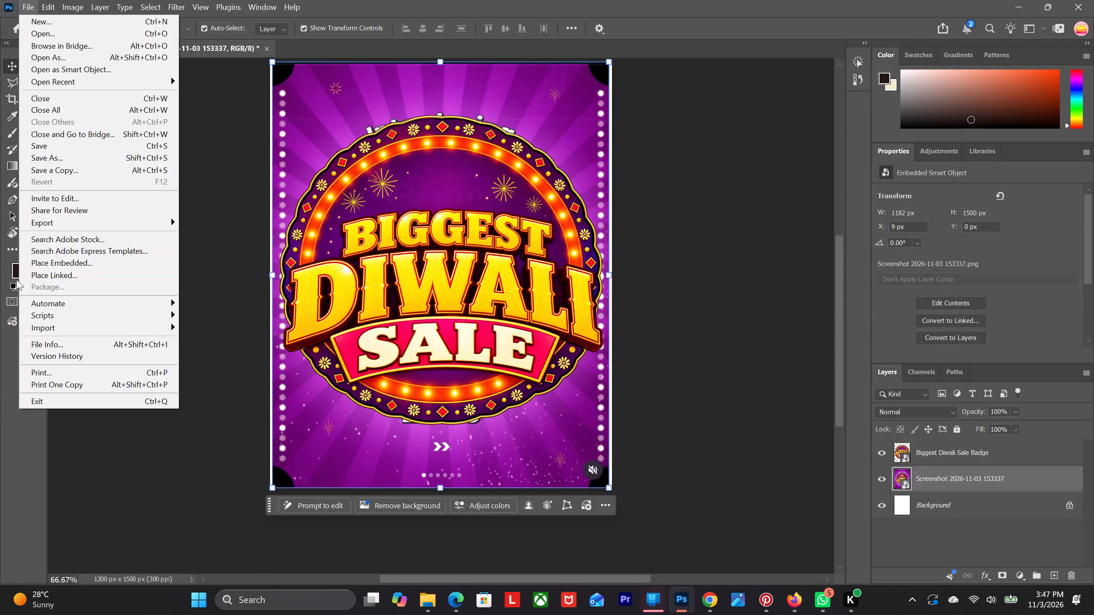
click(84, 263)
scroll(167, 179, down, 7)
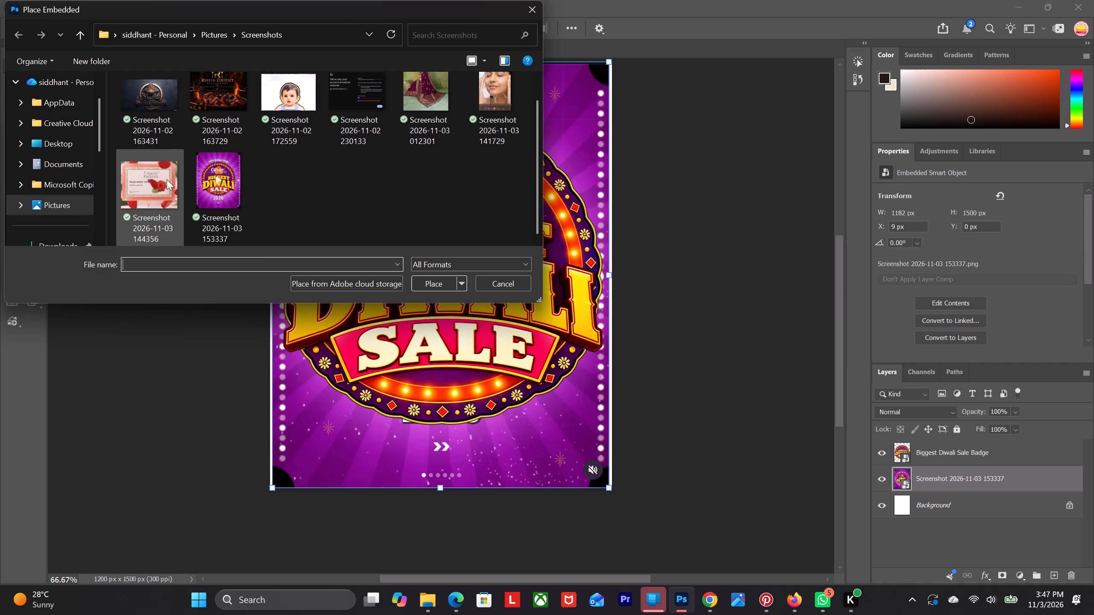
scroll(167, 179, up, 1)
scroll(59, 131, down, 3)
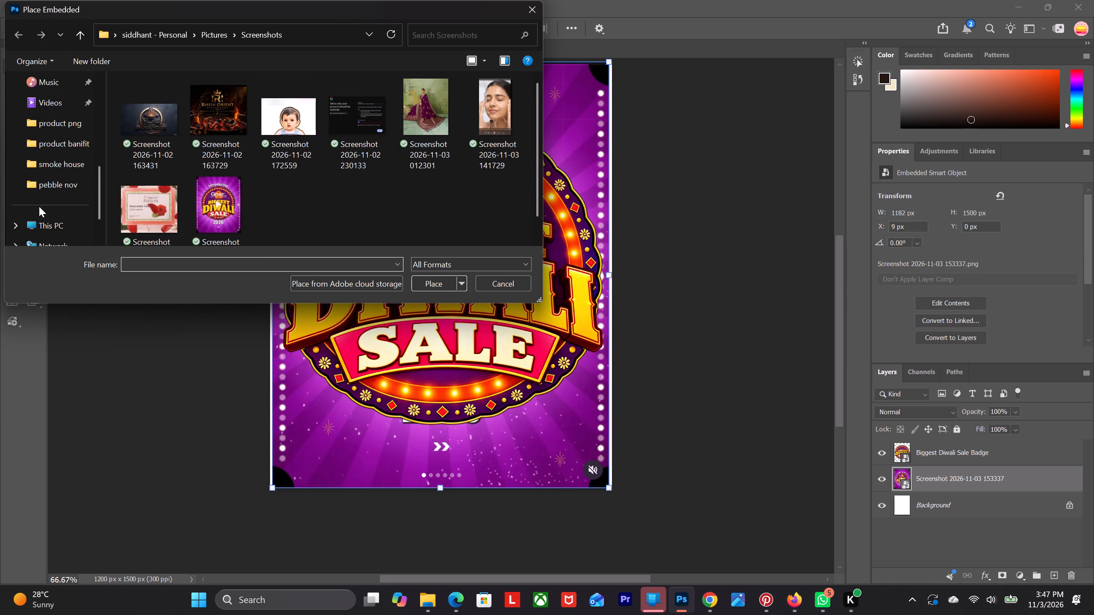
click(37, 217)
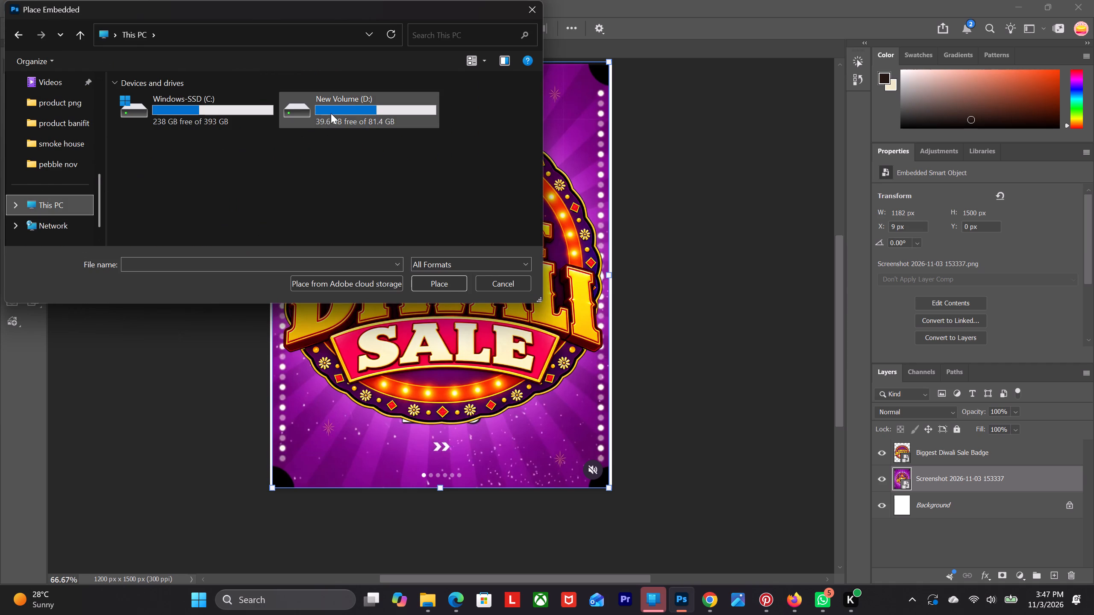
double_click(331, 113)
scroll(249, 147, down, 4)
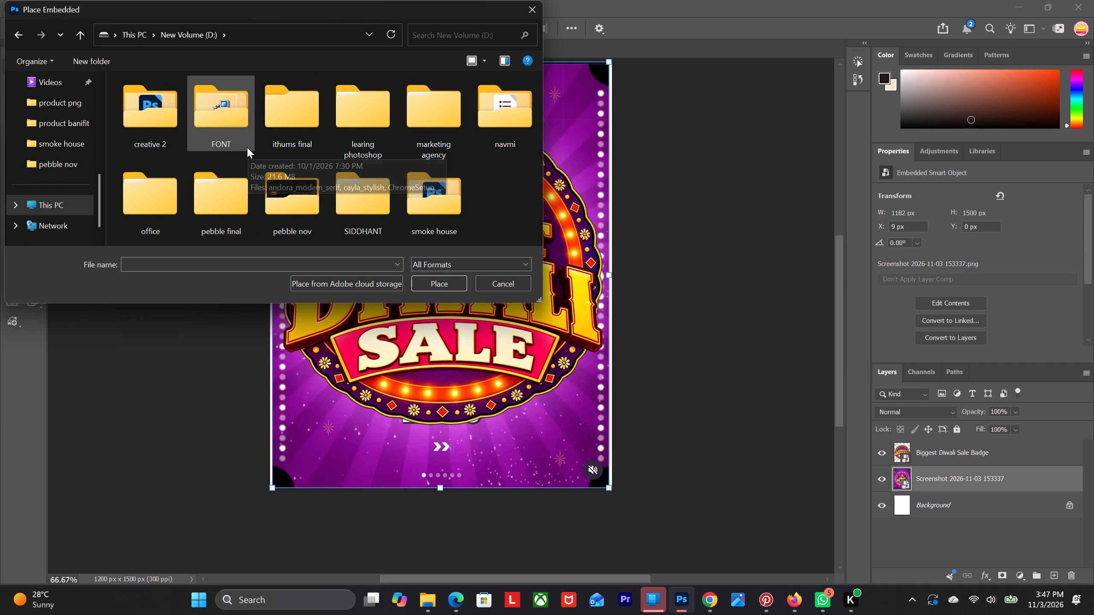
click(73, 161)
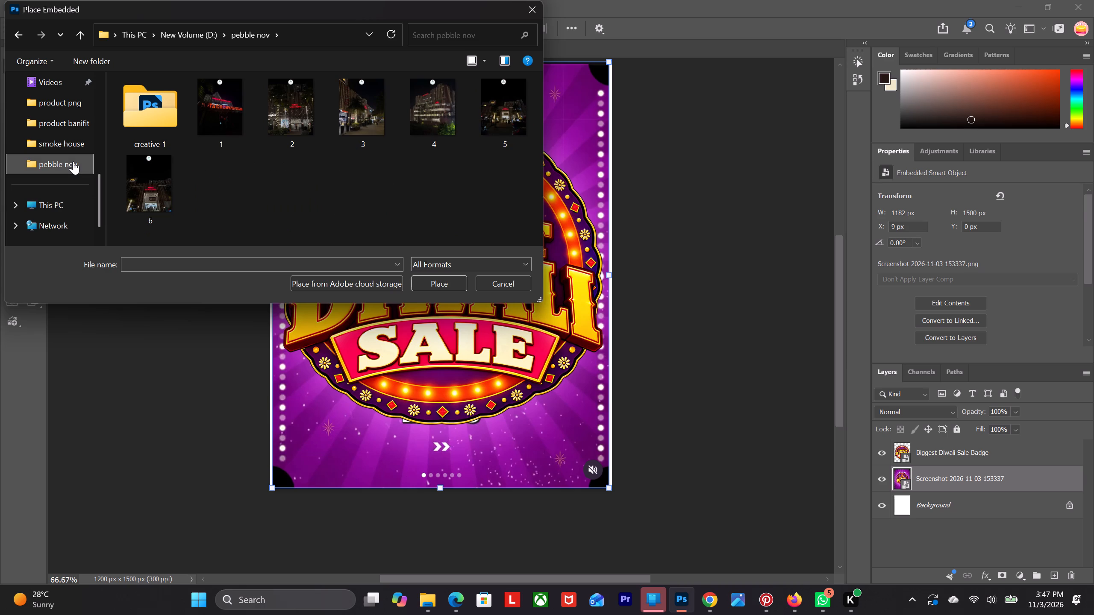
click(64, 141)
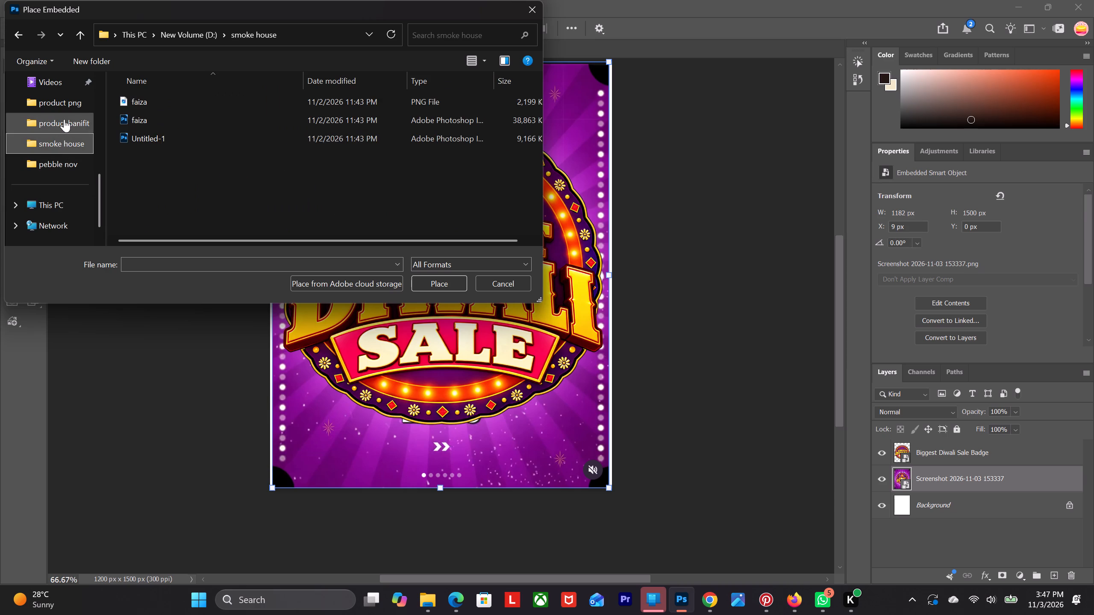
click(64, 119)
click(62, 105)
click(54, 196)
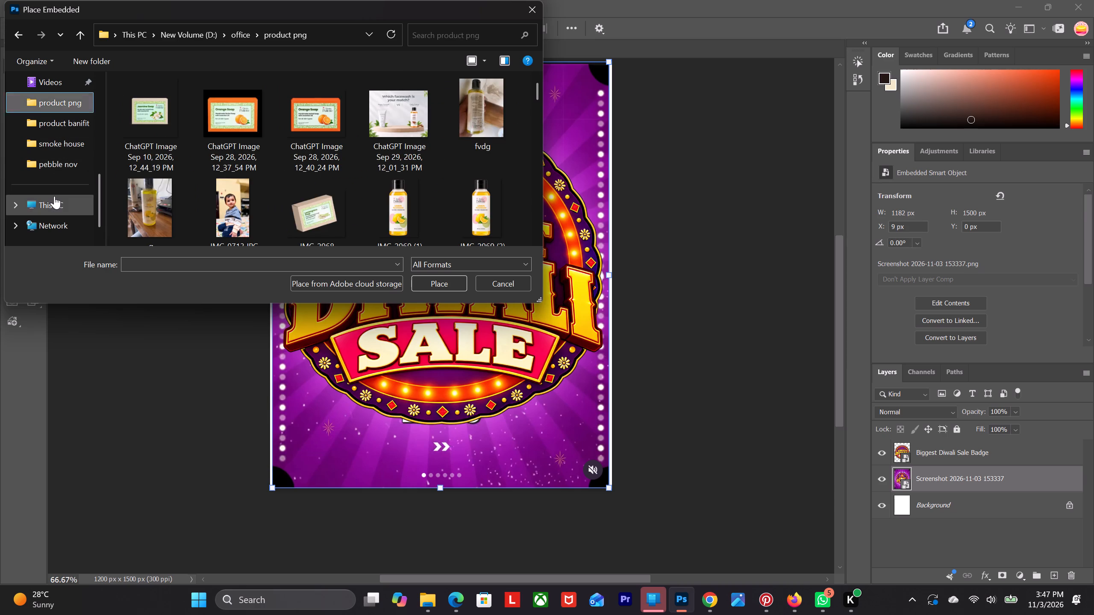
click(338, 116)
click(338, 116)
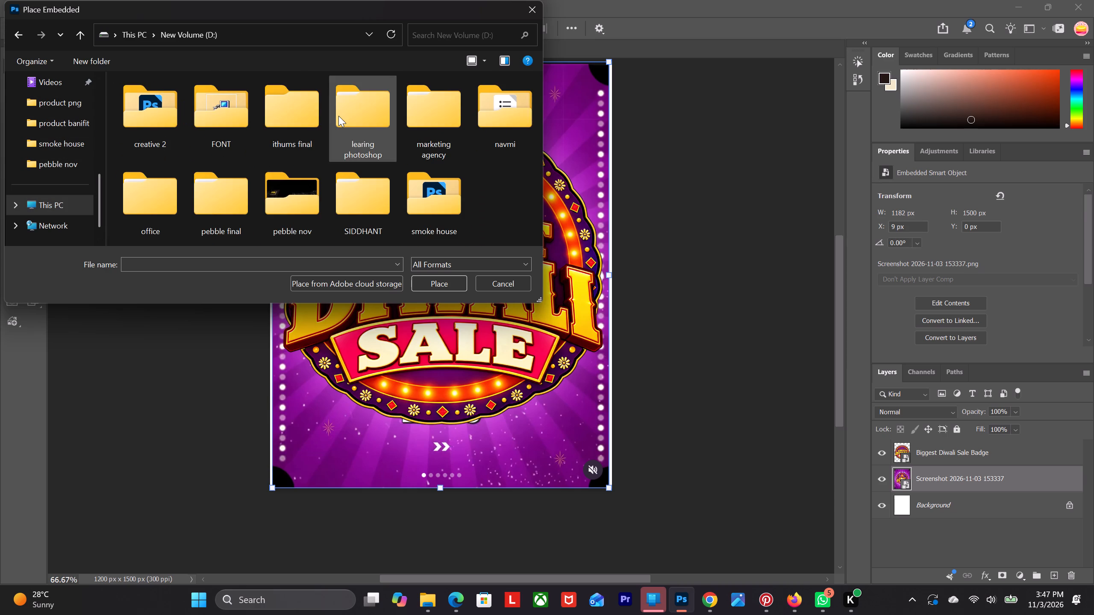
click(68, 168)
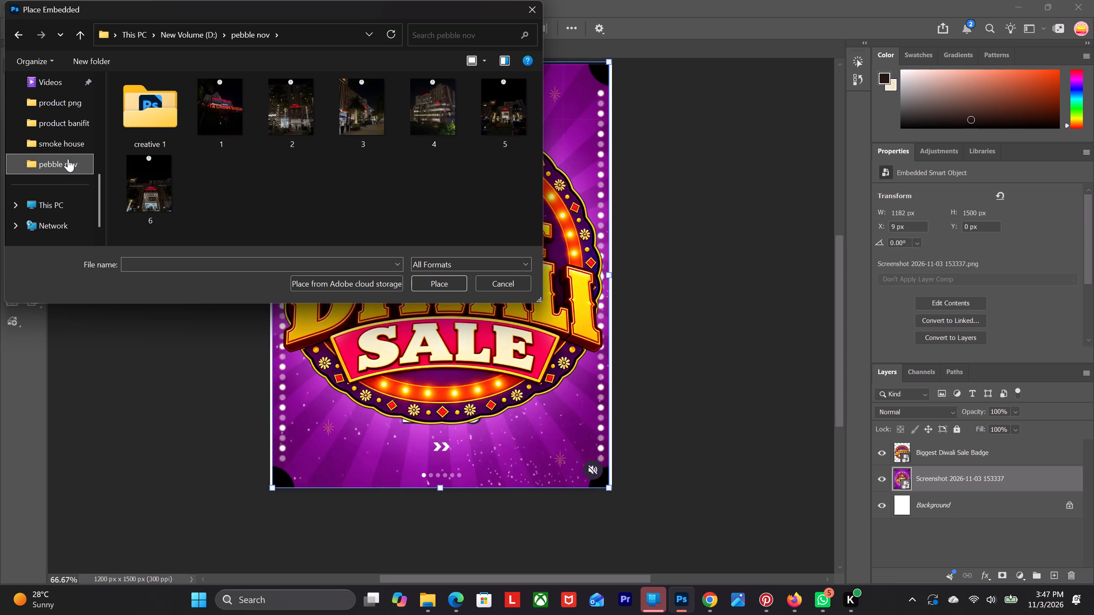
click(66, 140)
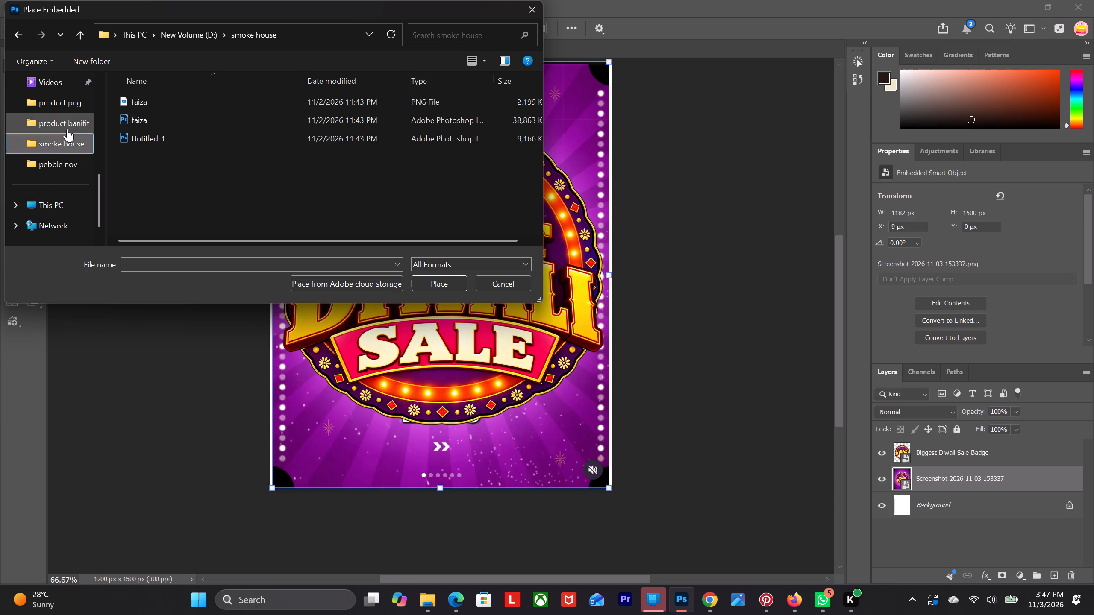
click(67, 129)
click(66, 102)
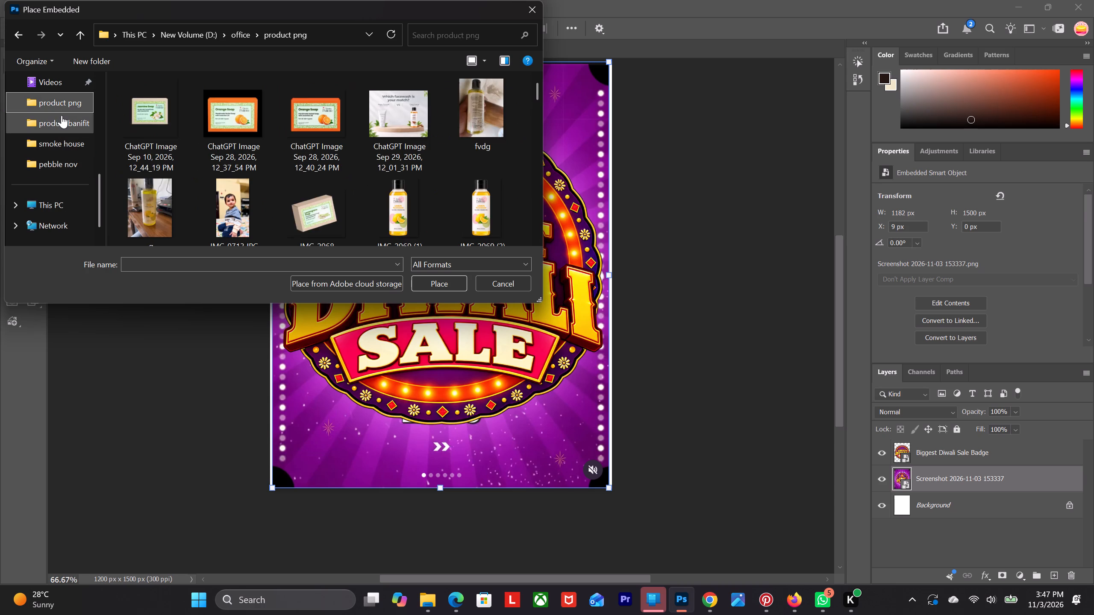
click(62, 125)
click(54, 140)
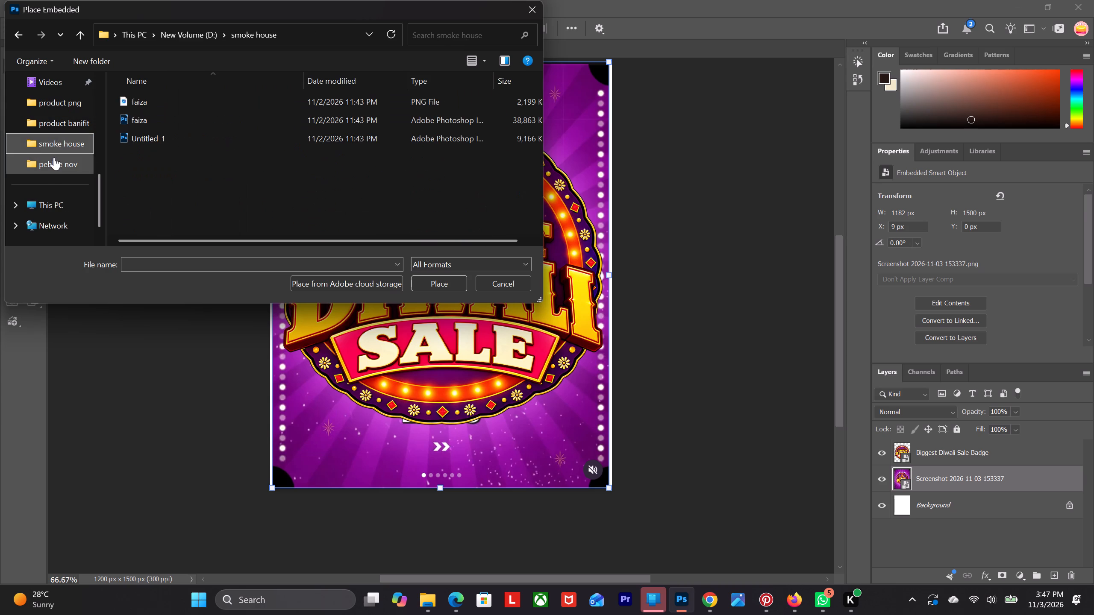
click(54, 159)
click(43, 208)
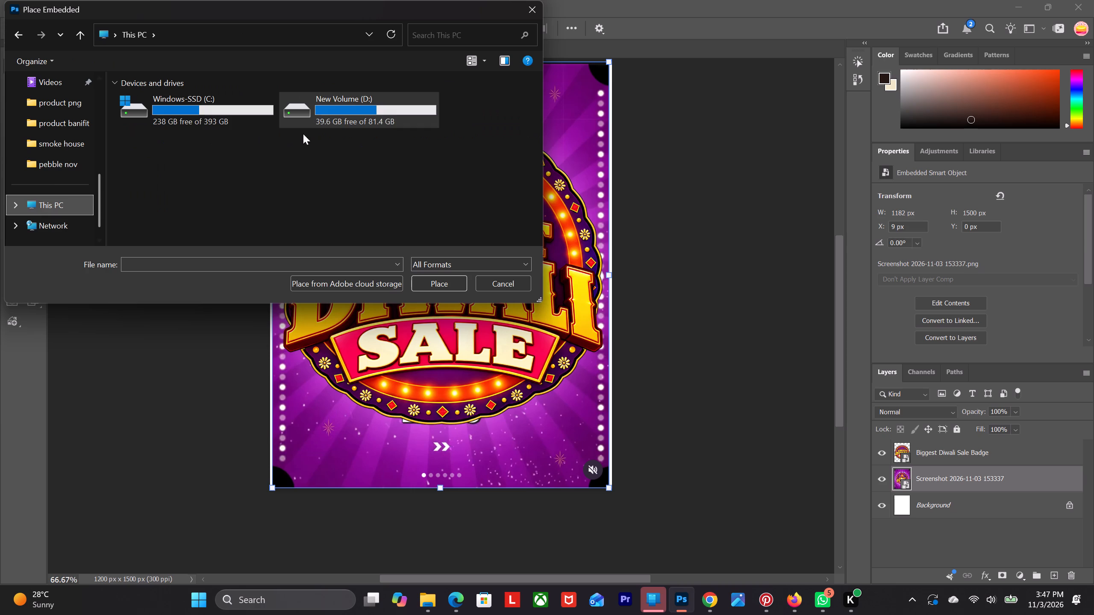
double_click(362, 98)
click(55, 167)
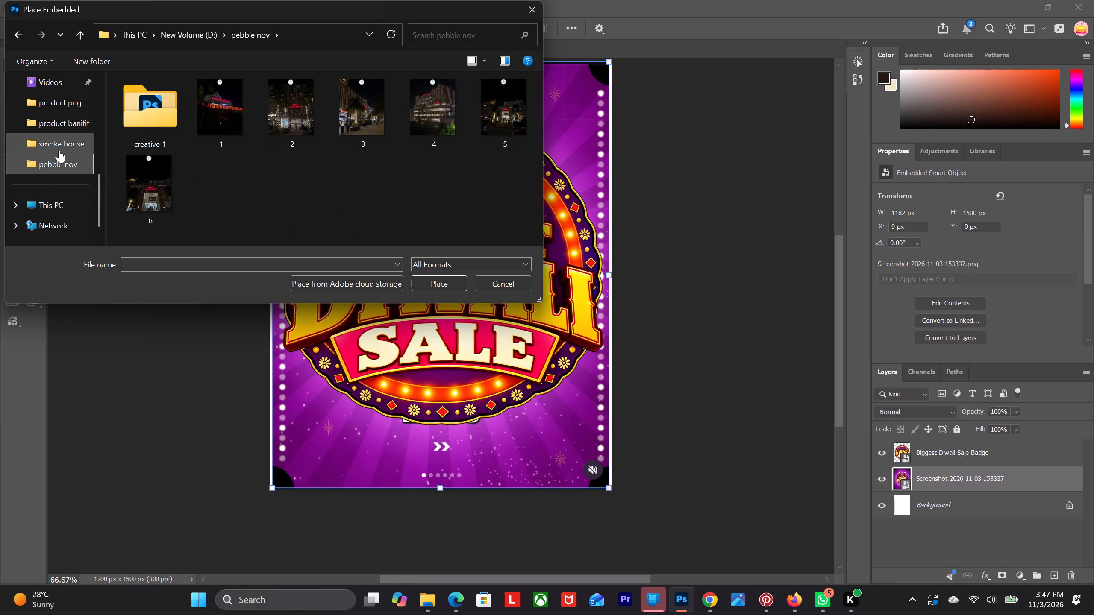
scroll(59, 84, up, 2)
Place the Pretty Pallette logo IMG_3519.PNG_2492ccba from Downloads as an embedded object at its default fitted size and commit it.
click(53, 165)
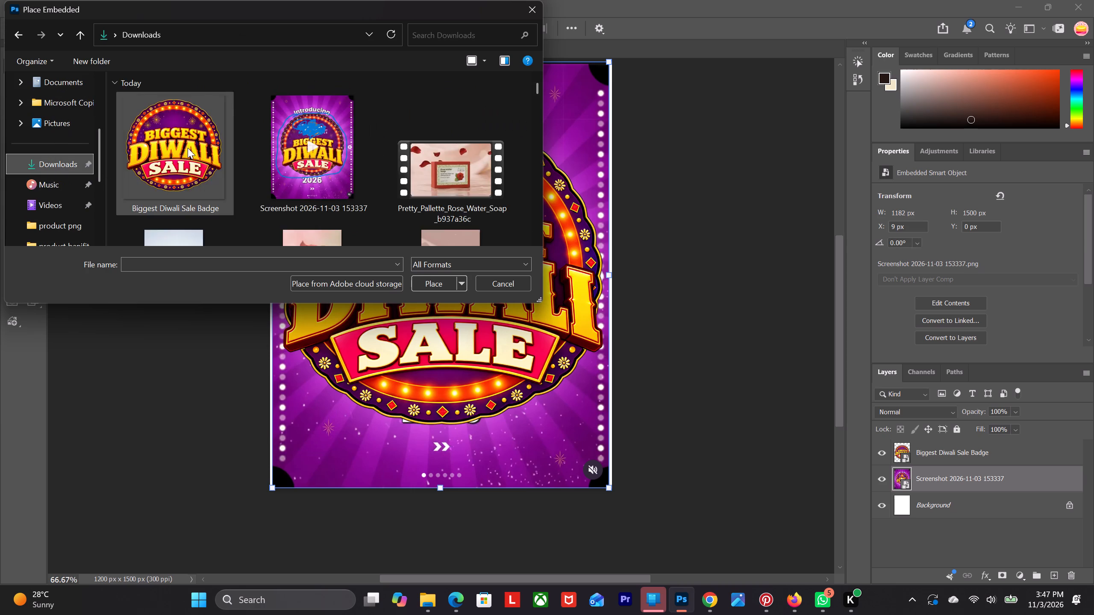
scroll(189, 147, down, 20)
scroll(189, 147, down, 9)
scroll(220, 155, down, 20)
scroll(220, 155, down, 16)
scroll(217, 160, up, 14)
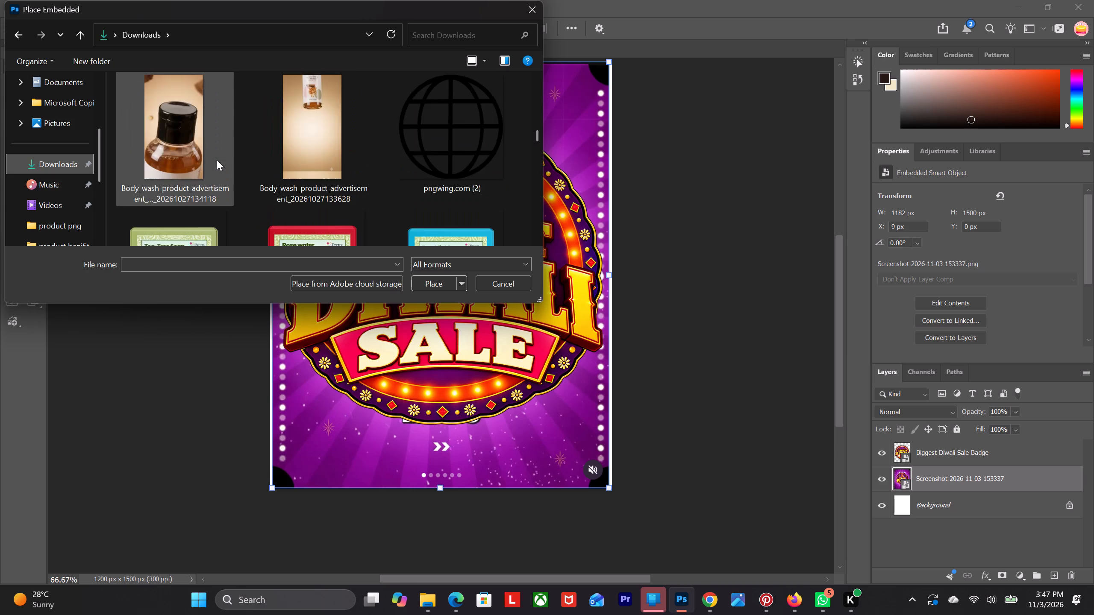
scroll(217, 160, up, 7)
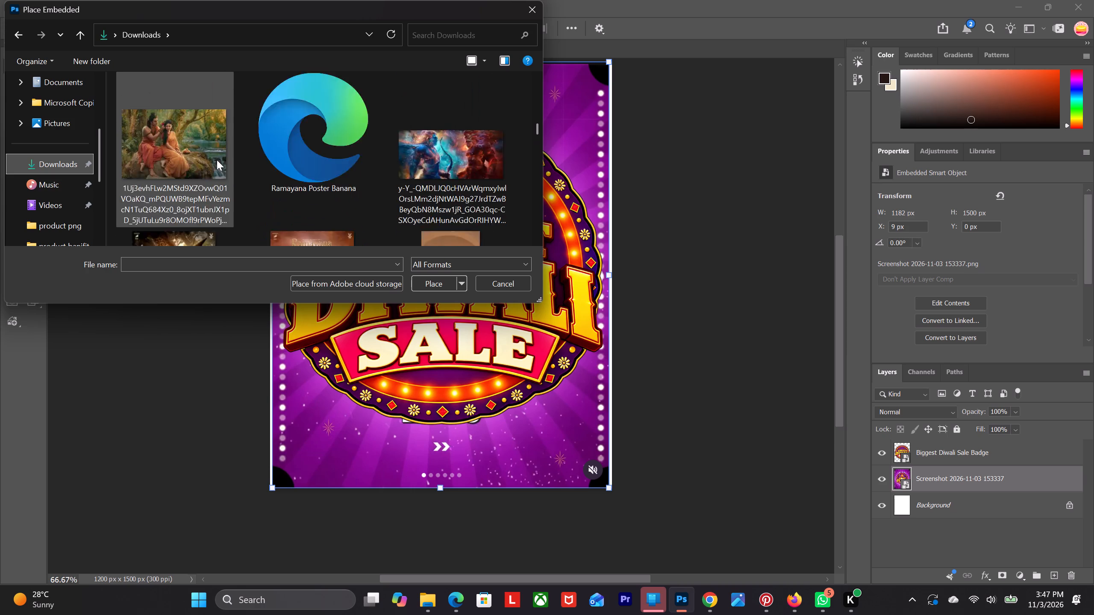
scroll(217, 160, up, 4)
scroll(217, 160, down, 6)
scroll(210, 163, up, 5)
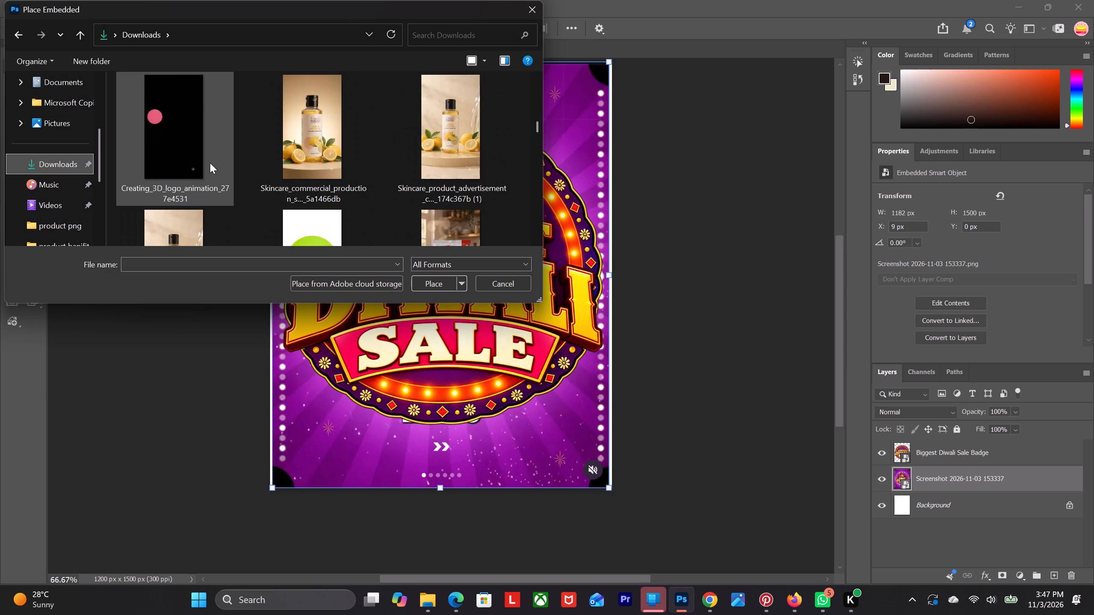
scroll(210, 163, up, 1)
click(311, 142)
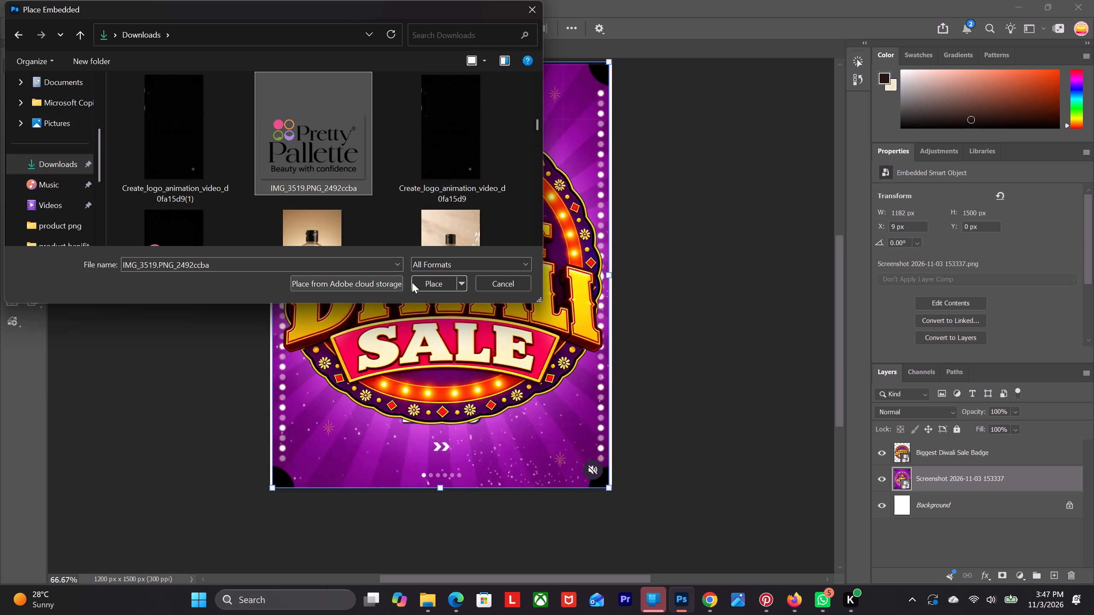
click(421, 280)
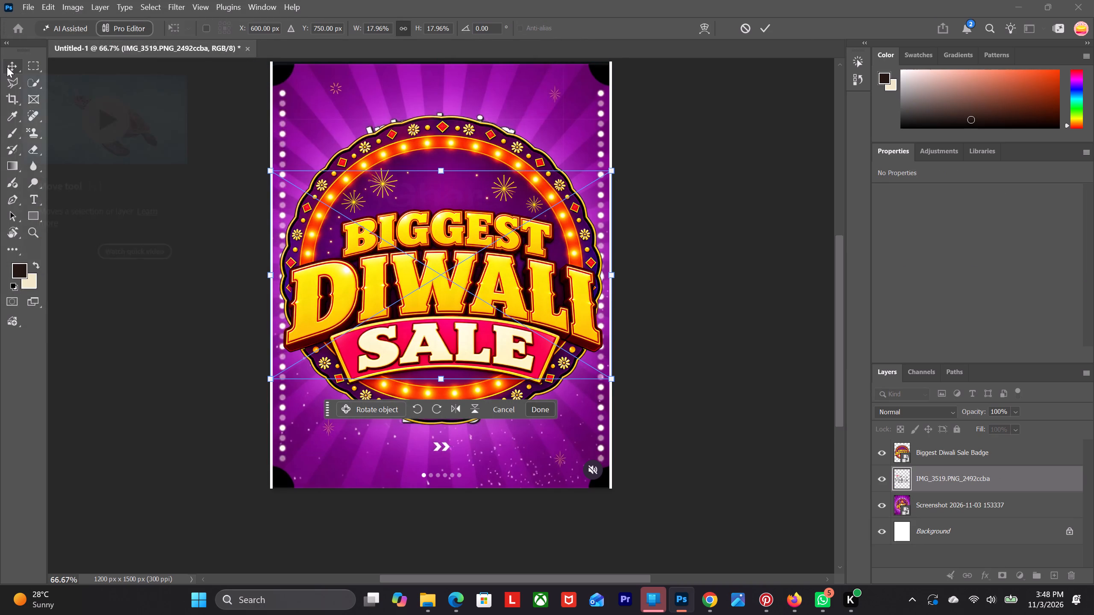
click(7, 67)
click(148, 138)
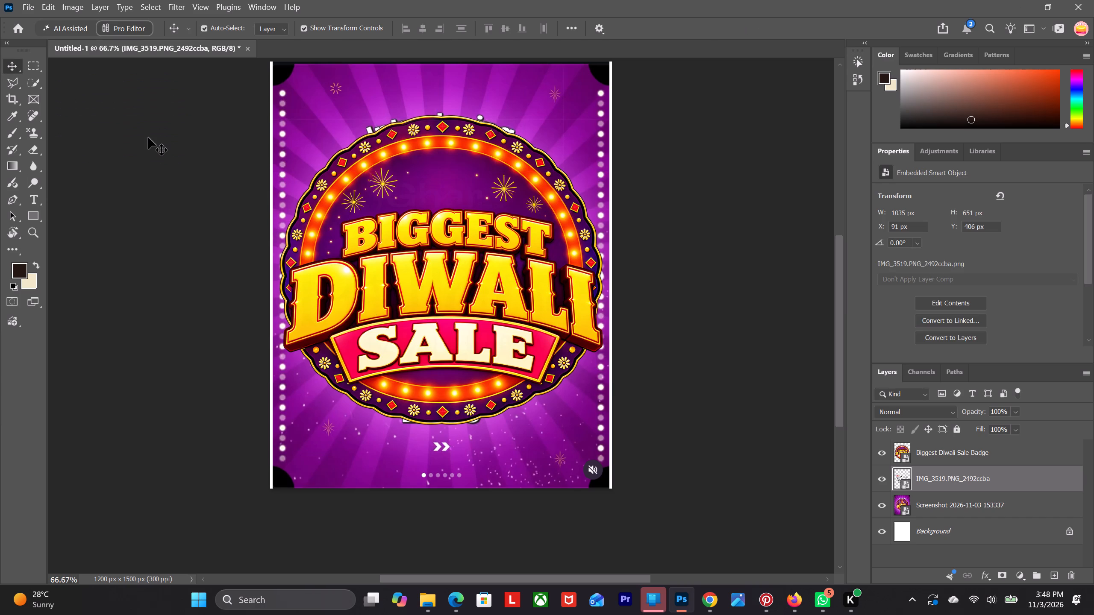
click(23, 67)
drag(173, 151, 178, 160)
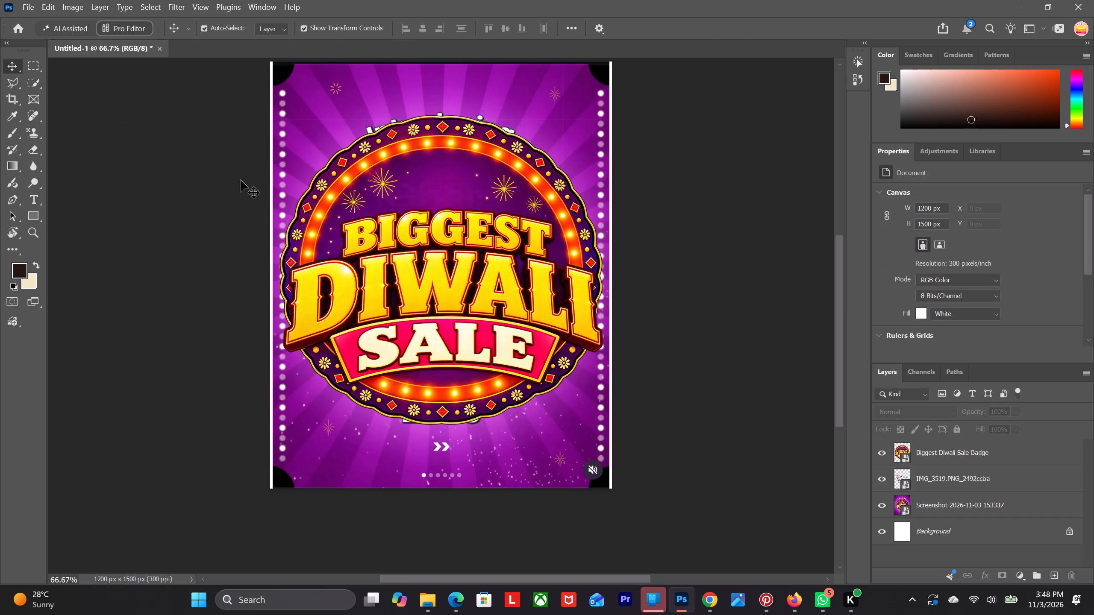
Move the Pretty Pallette logo layer above the Biggest Diwali Sale Badge layer.
drag(970, 474, 963, 445)
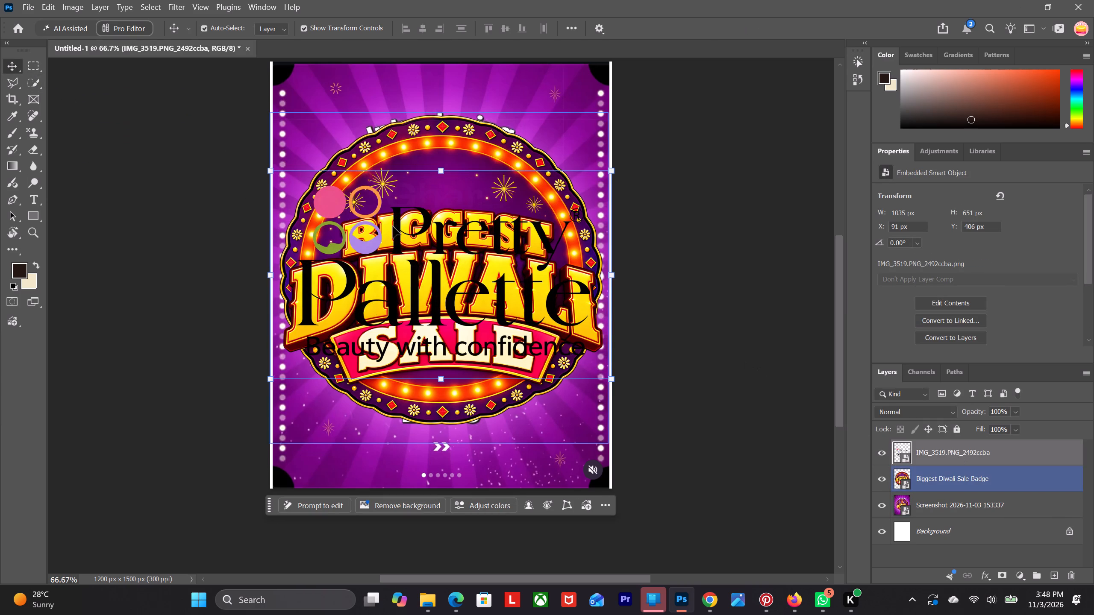
Scale the Pretty Pallette logo down to about 163 px wide, position it above the word BIGGEST inside the badge, and commit the transform.
drag(438, 168, 426, 273)
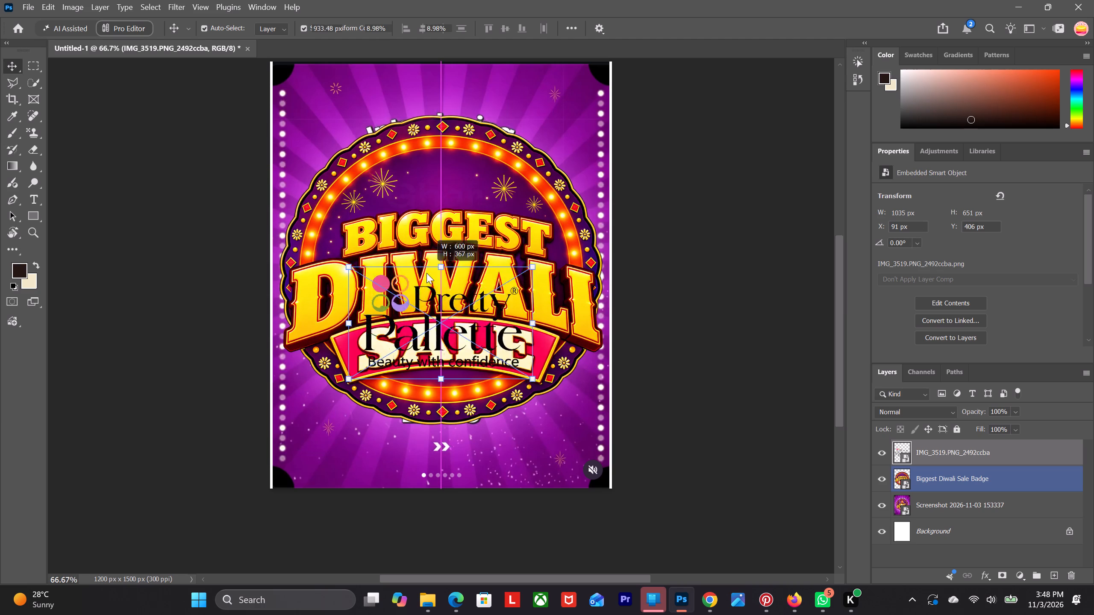
drag(426, 273, 421, 307)
drag(426, 329, 428, 204)
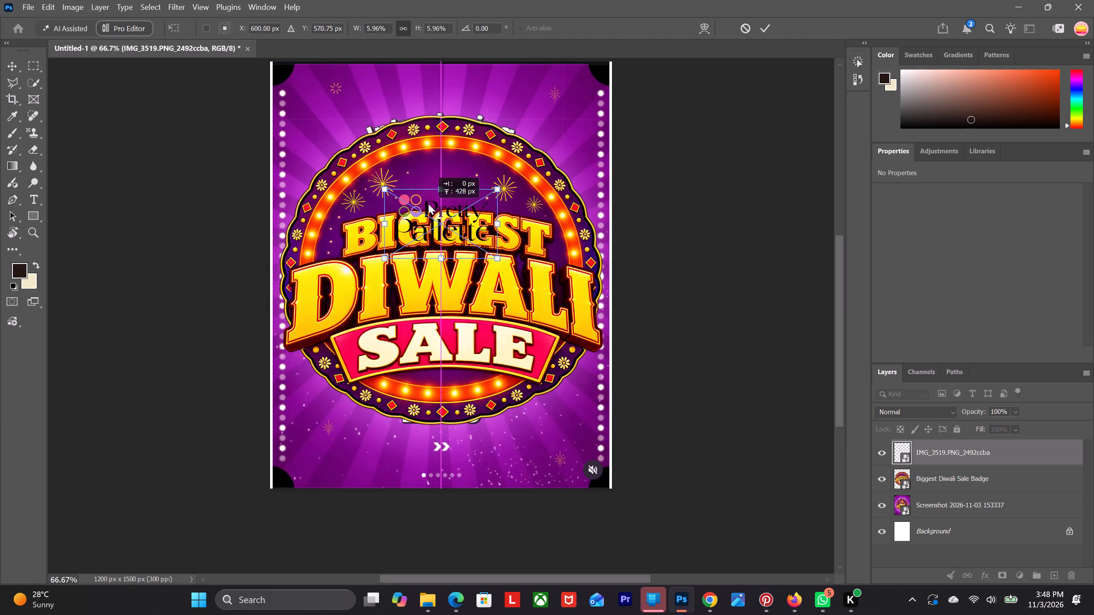
drag(428, 204, 429, 171)
drag(441, 150, 441, 185)
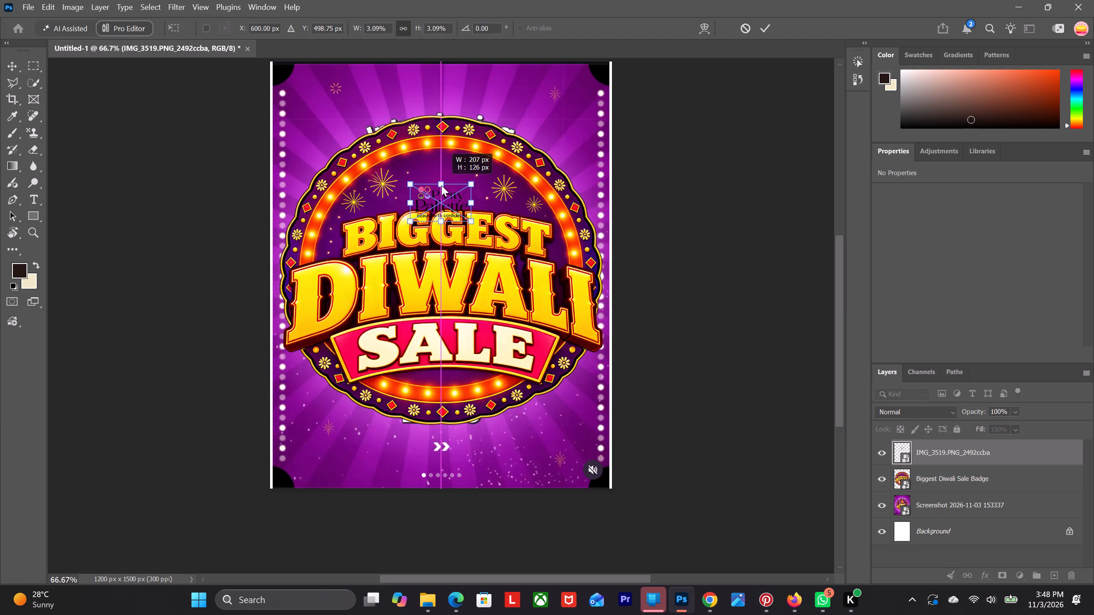
drag(441, 185, 441, 186)
drag(435, 211, 432, 189)
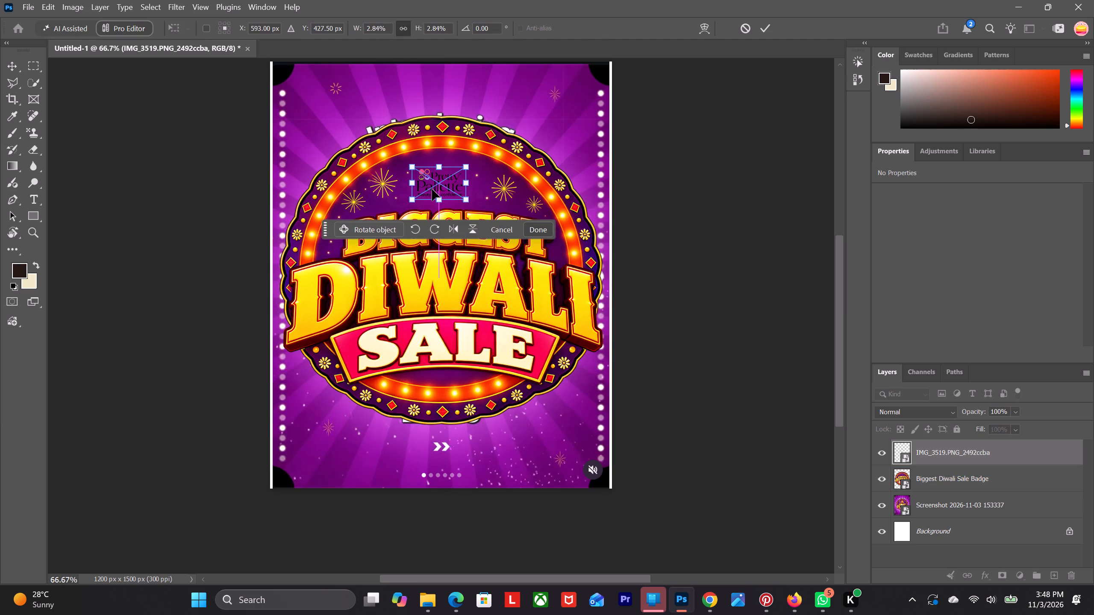
alt+scroll(441, 183, up, 14)
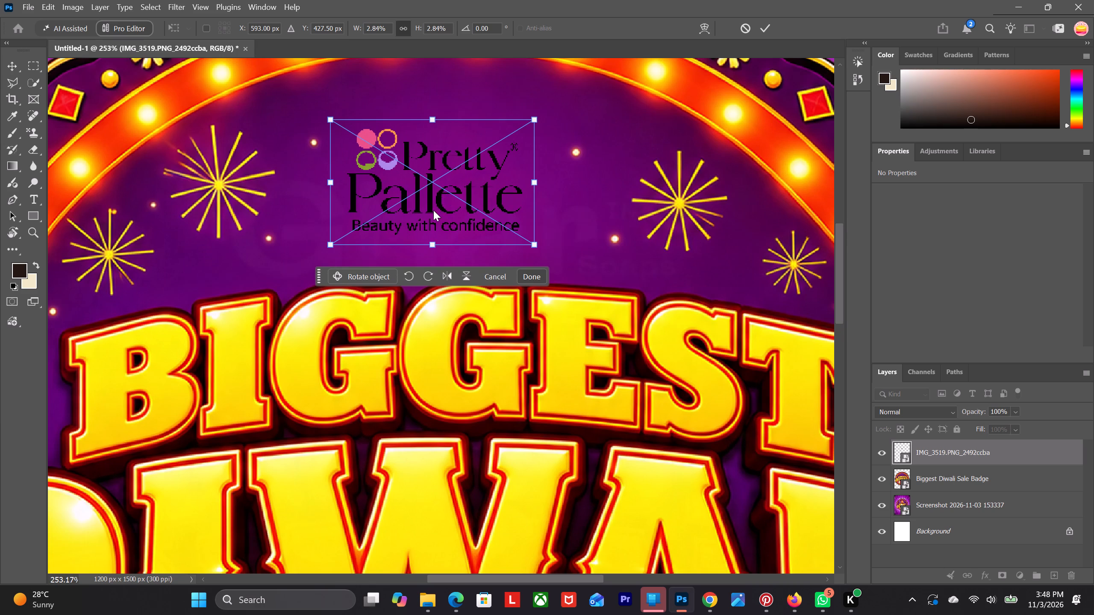
click(15, 63)
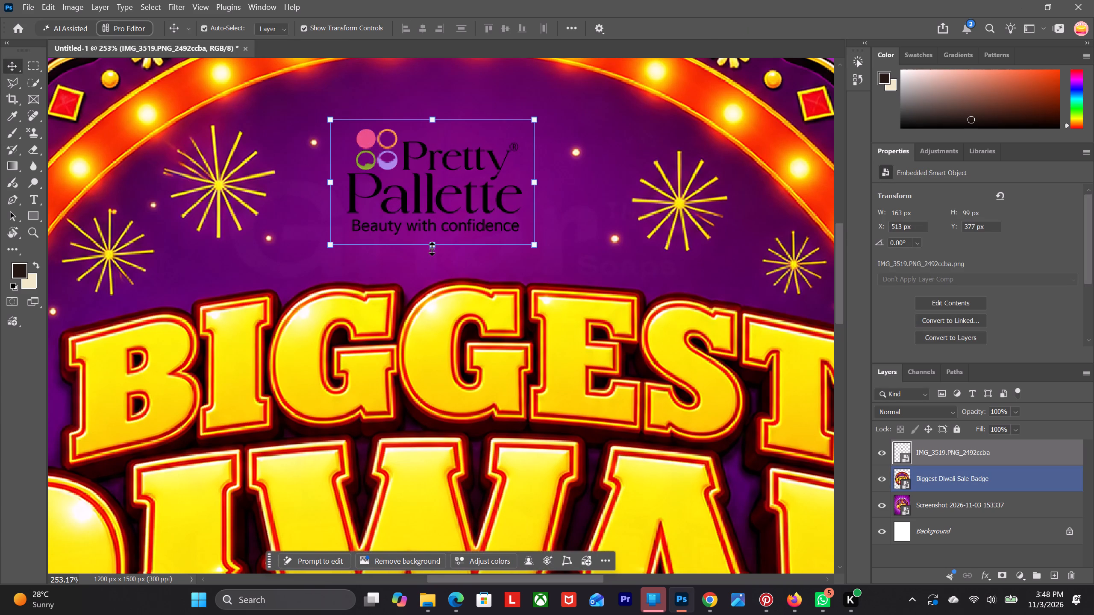
Enlarge the logo to about 4.74% scale, centre it horizontally at 600 px above BIGGEST, commit the transform and deselect it.
drag(432, 246, 432, 288)
drag(432, 234, 439, 188)
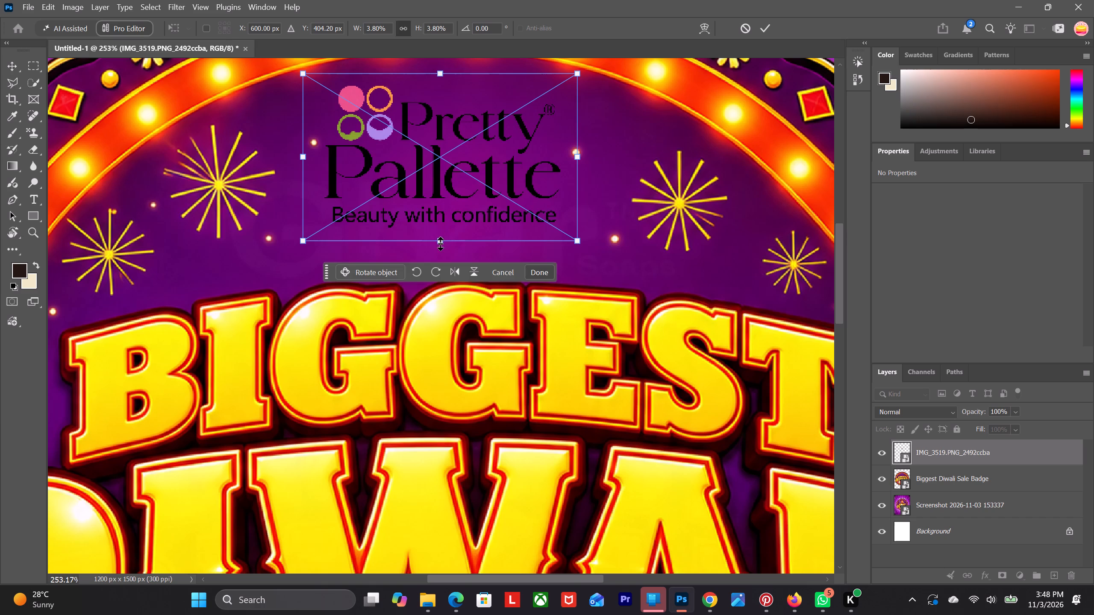
drag(440, 243, 439, 284)
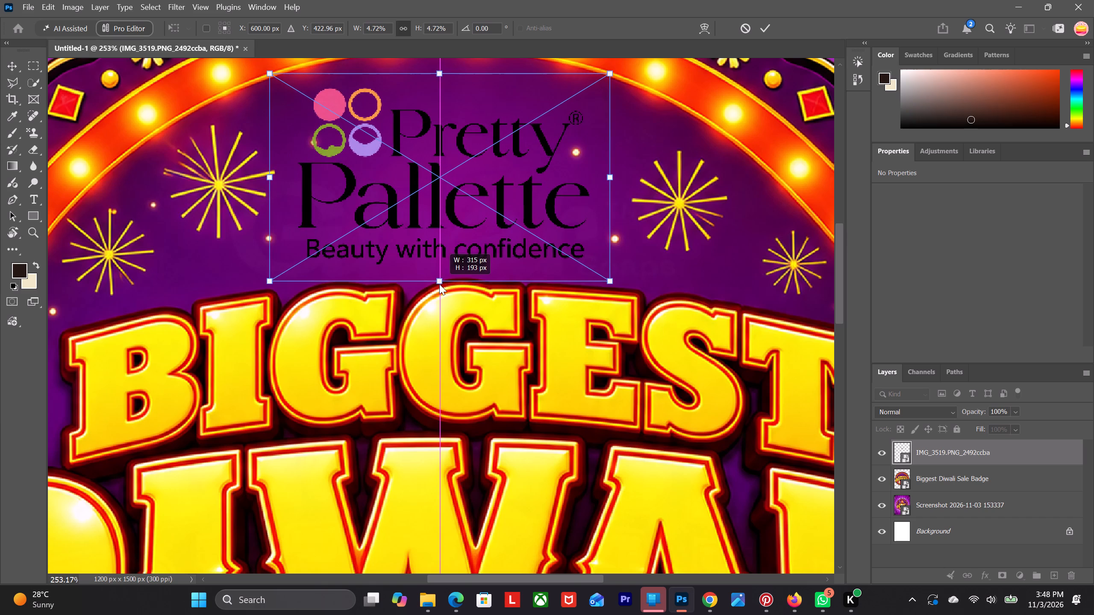
drag(439, 284, 439, 285)
scroll(439, 254, down, 14)
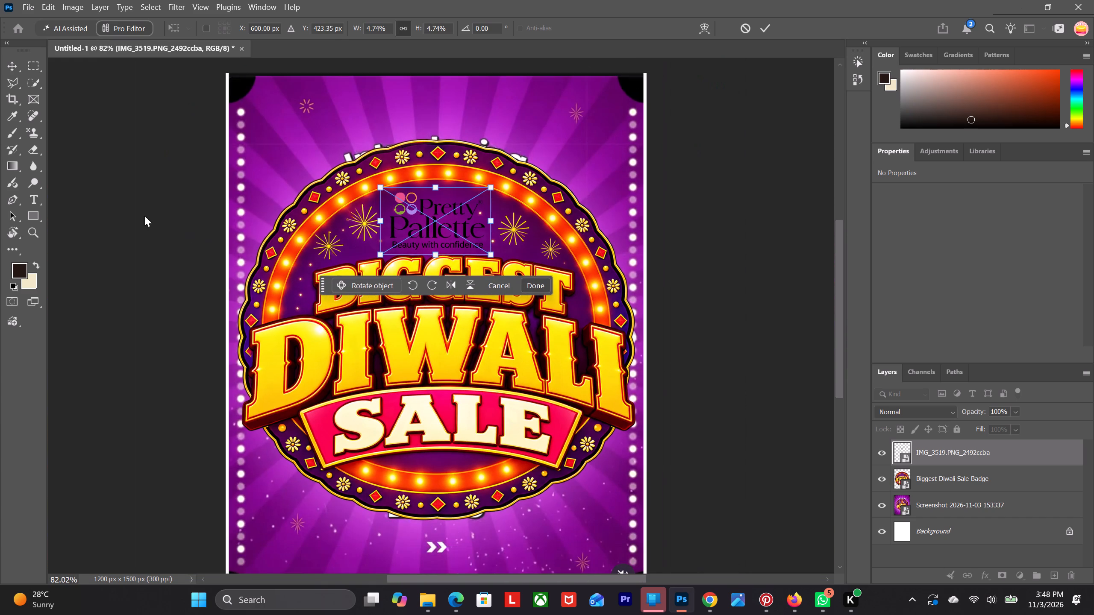
click(129, 201)
click(129, 197)
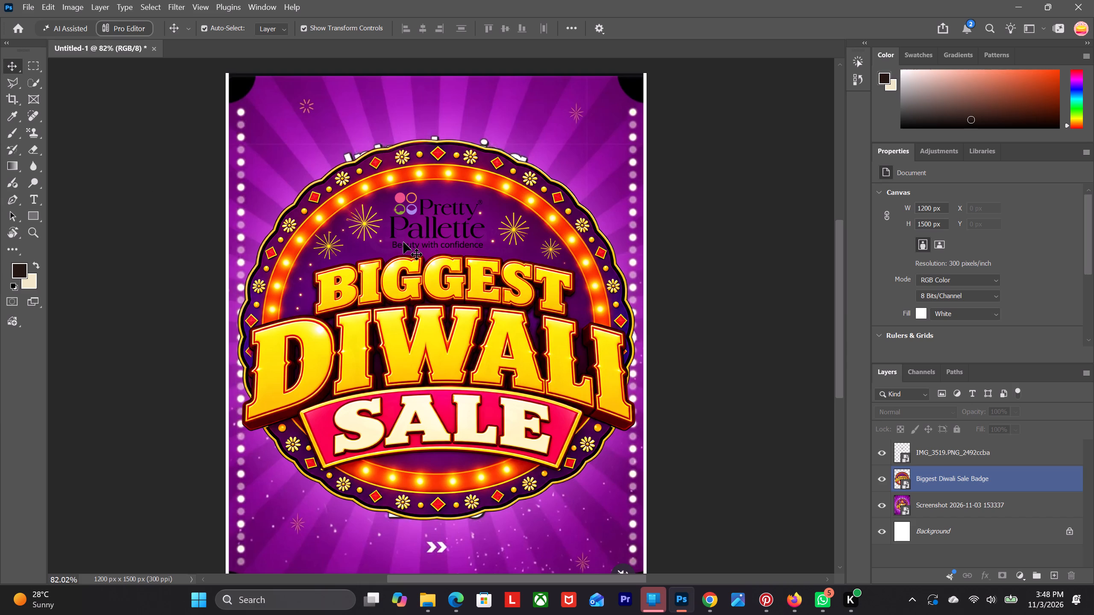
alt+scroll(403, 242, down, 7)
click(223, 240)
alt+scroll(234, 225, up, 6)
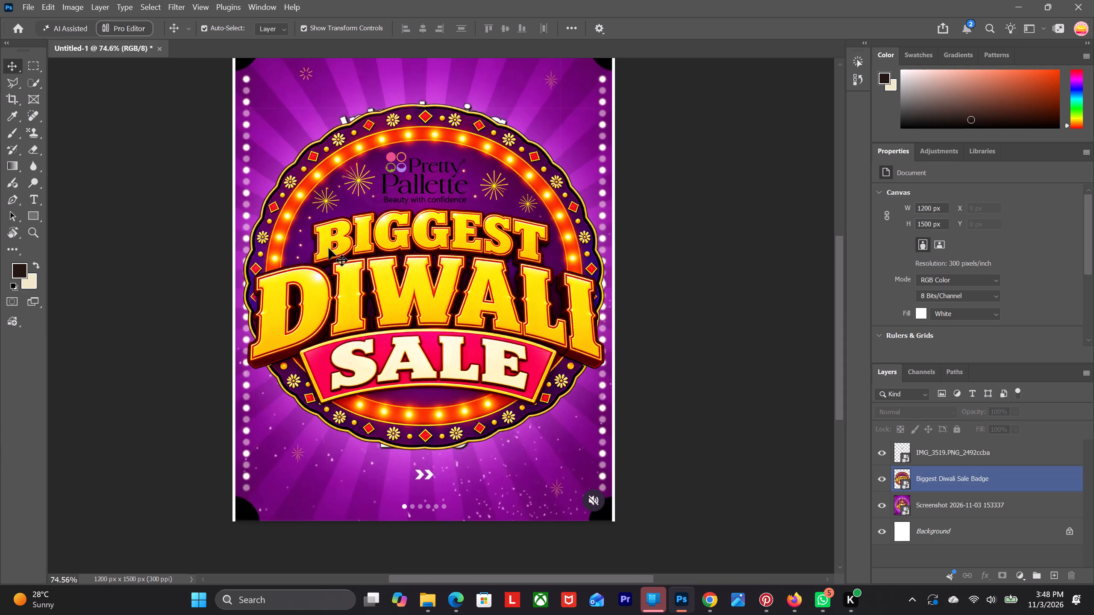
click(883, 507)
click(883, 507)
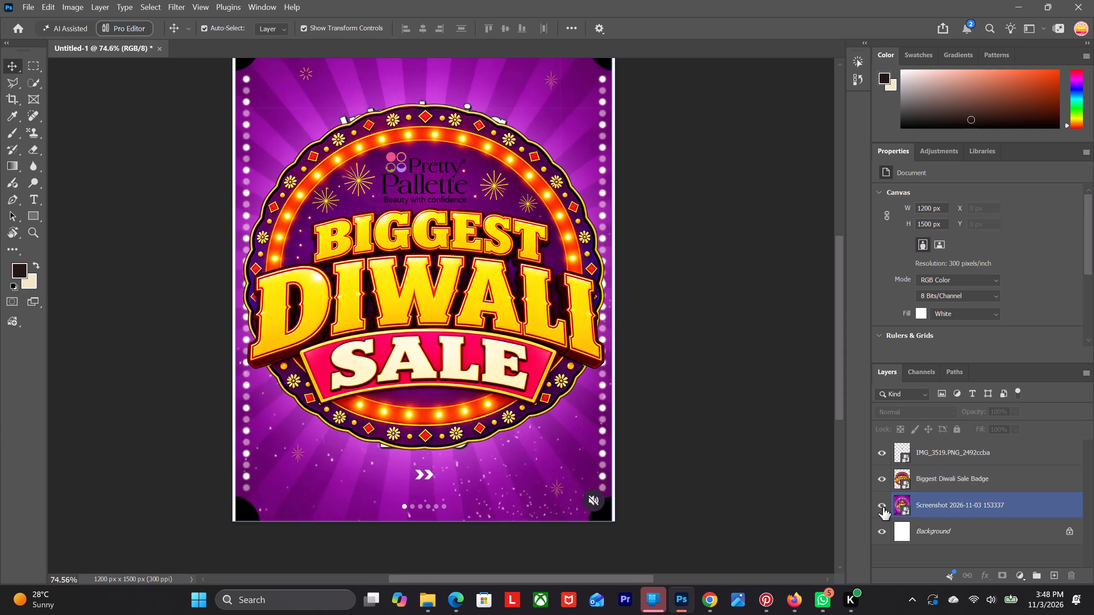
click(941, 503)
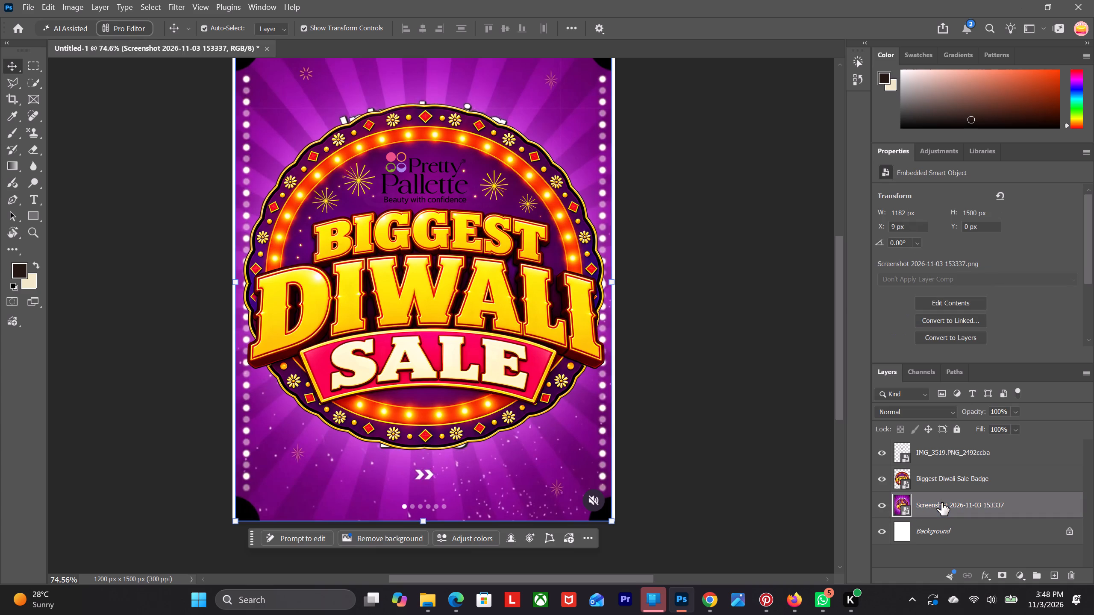
Scale the Biggest Diwali Sale Badge down to about 1061 x 1039 px, move it up between Introducing and 2026, commit the transform and deselect it.
scroll(636, 418, up, 2)
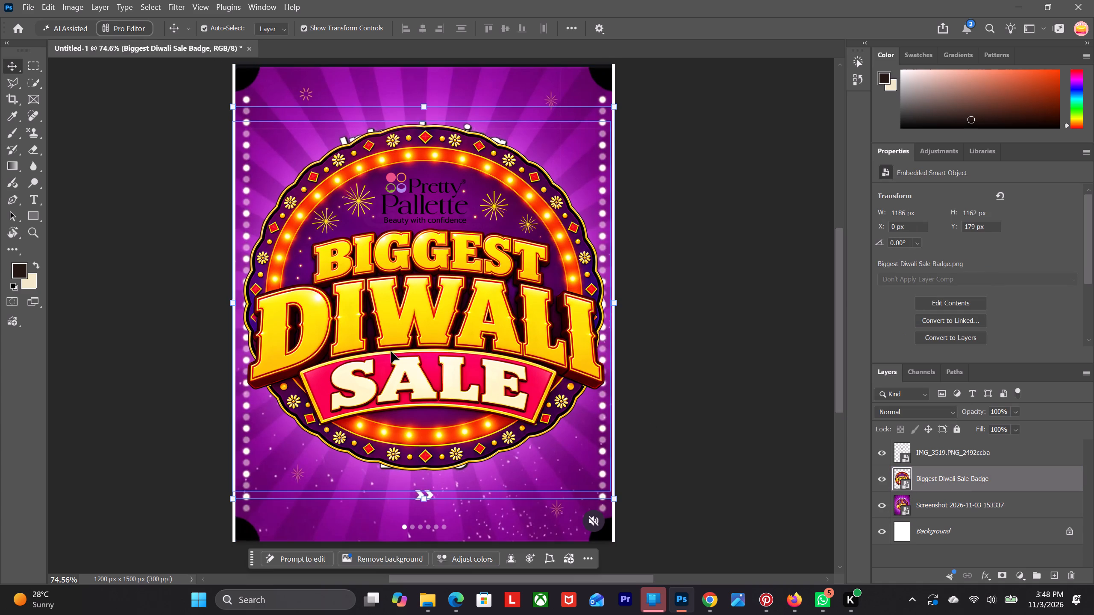
click(949, 480)
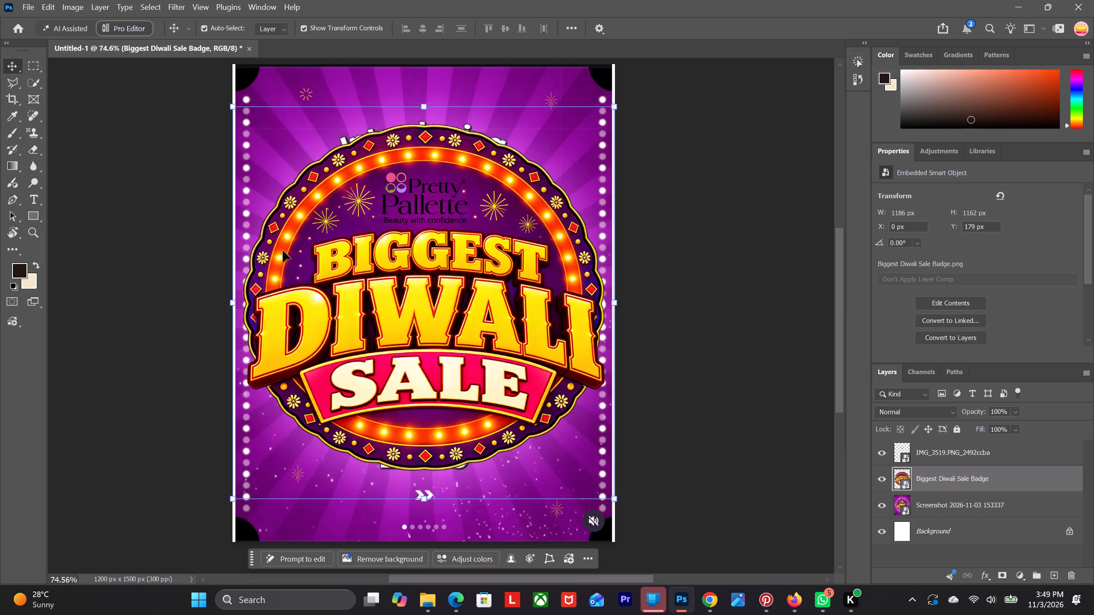
drag(430, 106, 429, 113)
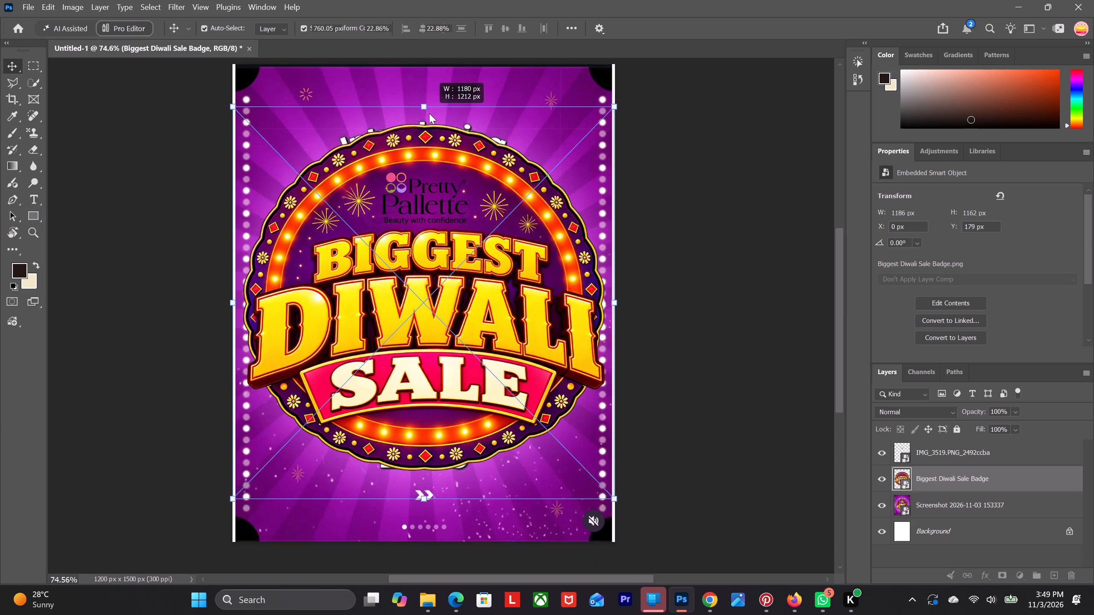
drag(429, 113, 429, 148)
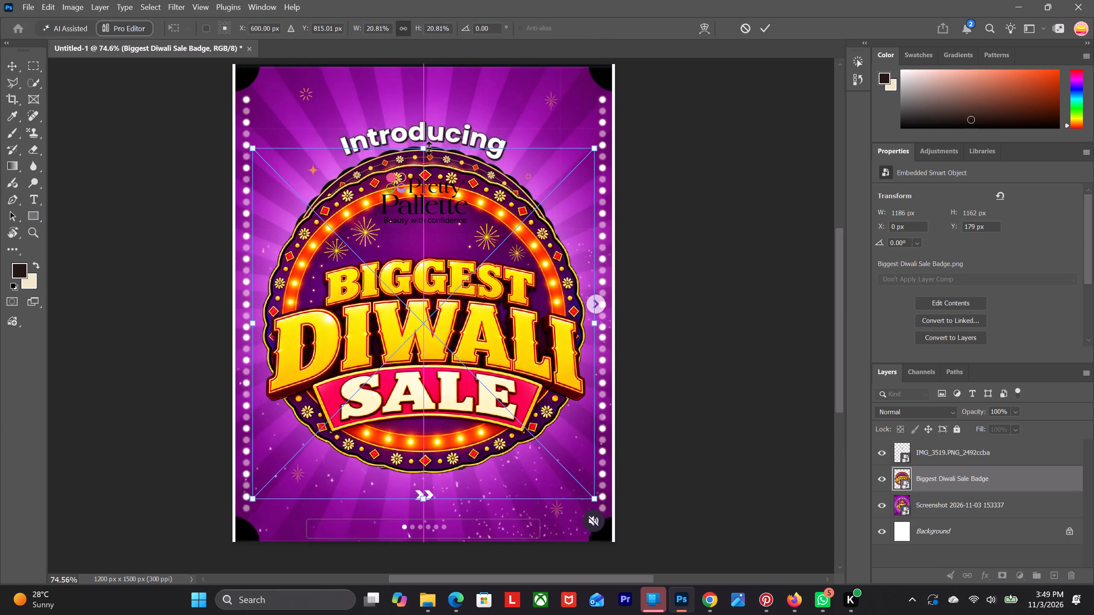
drag(429, 148, 429, 147)
drag(435, 250, 437, 231)
click(85, 234)
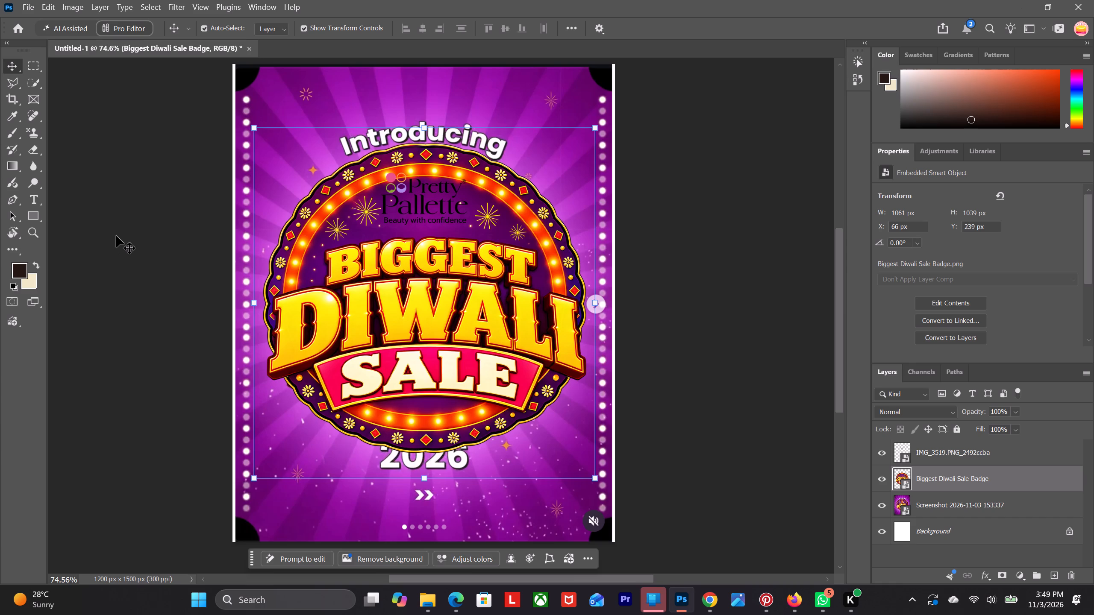
alt+scroll(195, 287, up, 4)
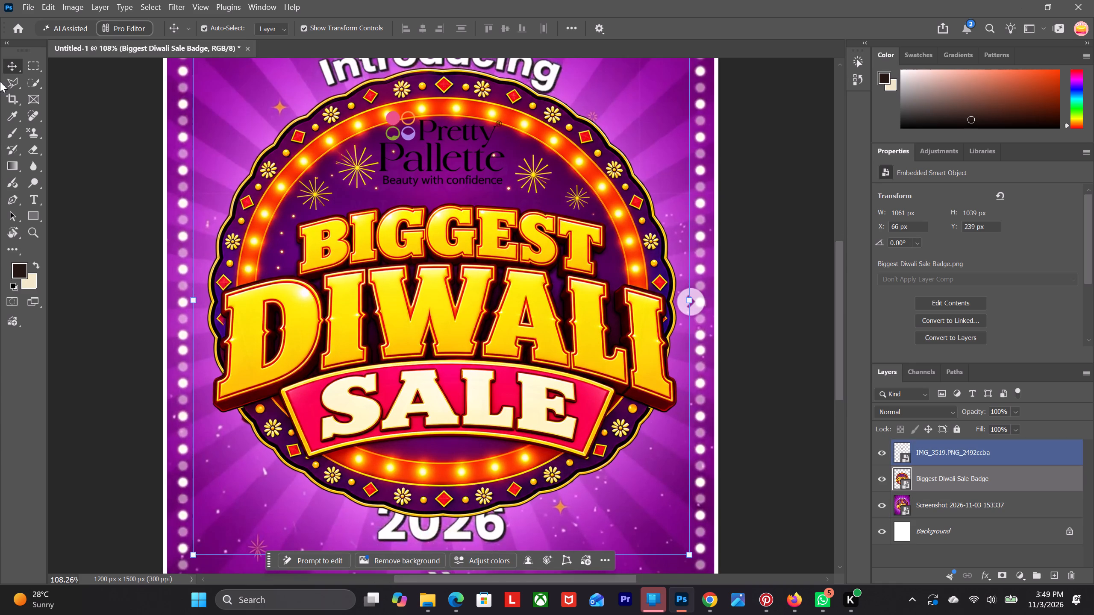
click(11, 66)
alt+scroll(153, 167, down, 6)
click(153, 173)
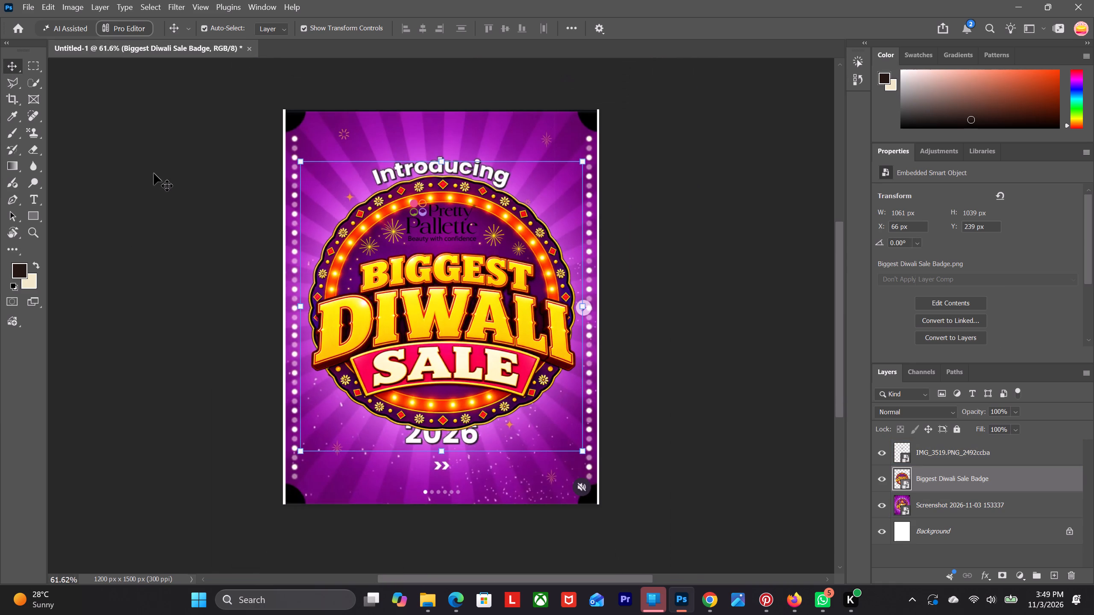
Move the Pretty Pallette logo down about 35 px and slightly right, so it sits just above BIGGEST in the badge, and deselect it.
alt+scroll(453, 232, up, 4)
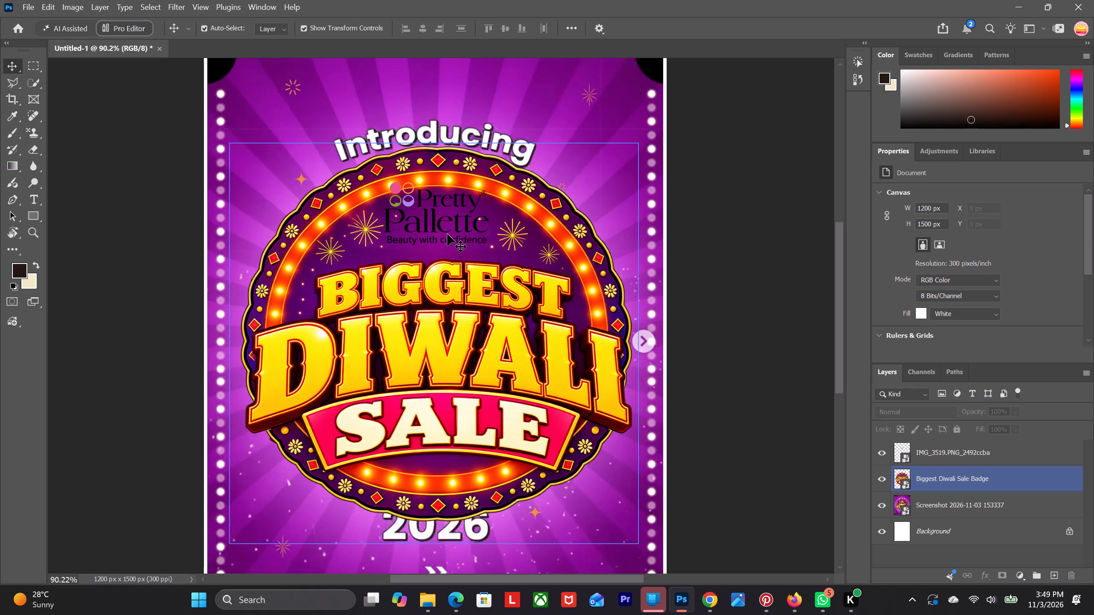
scroll(360, 218, up, 1)
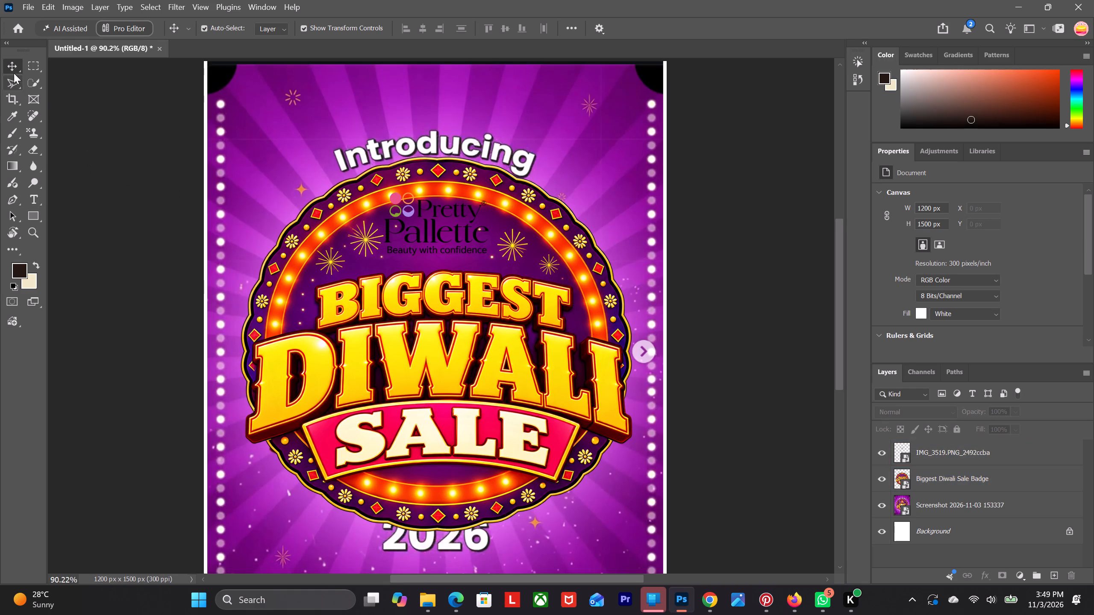
click(11, 65)
click(107, 117)
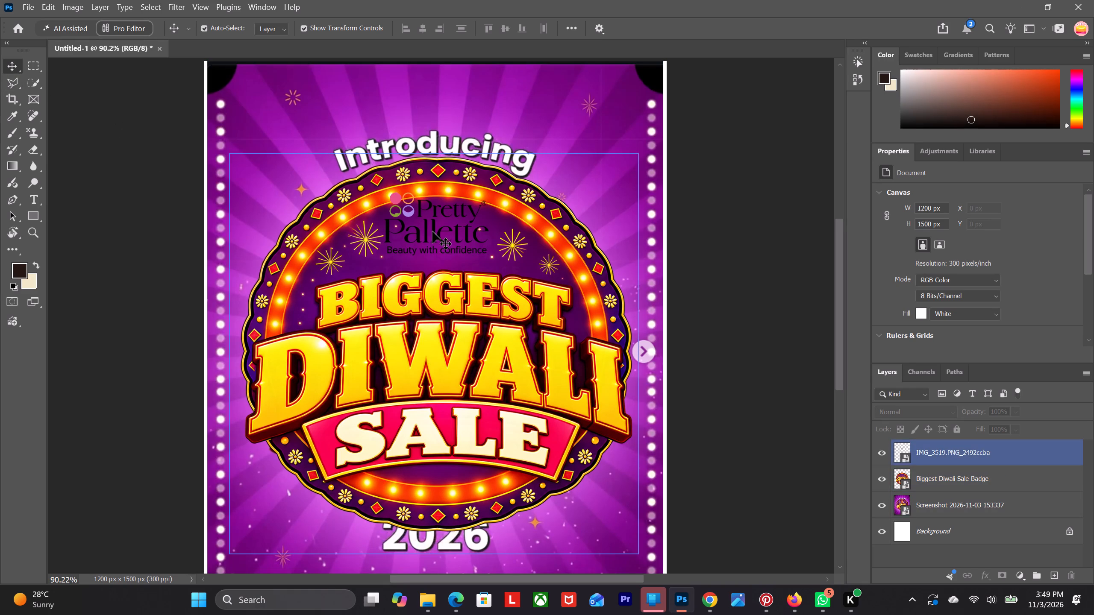
drag(432, 231, 435, 245)
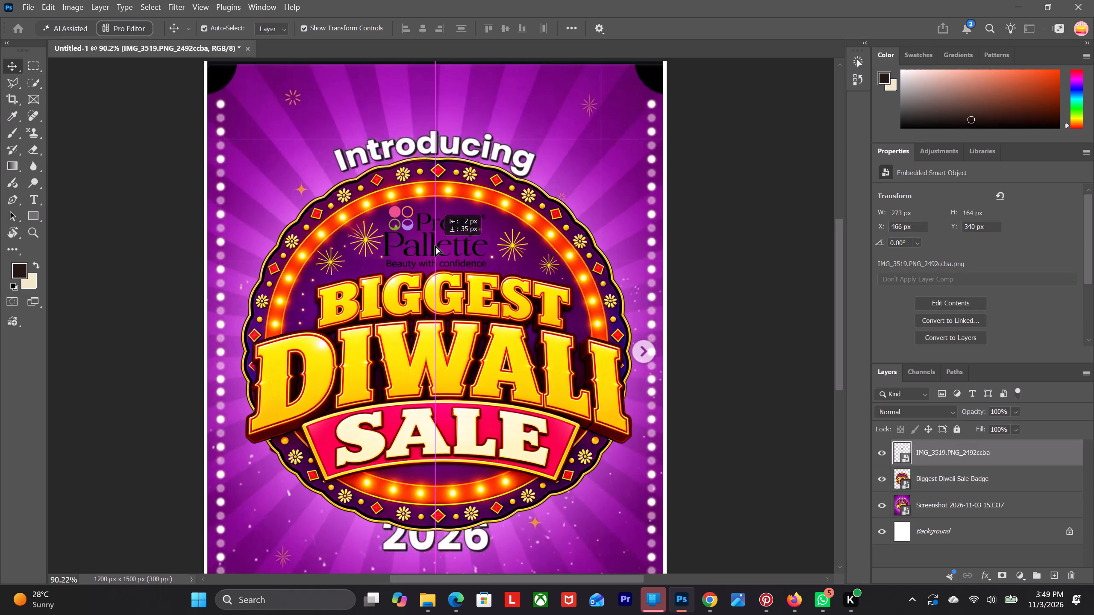
drag(435, 245, 438, 245)
click(112, 198)
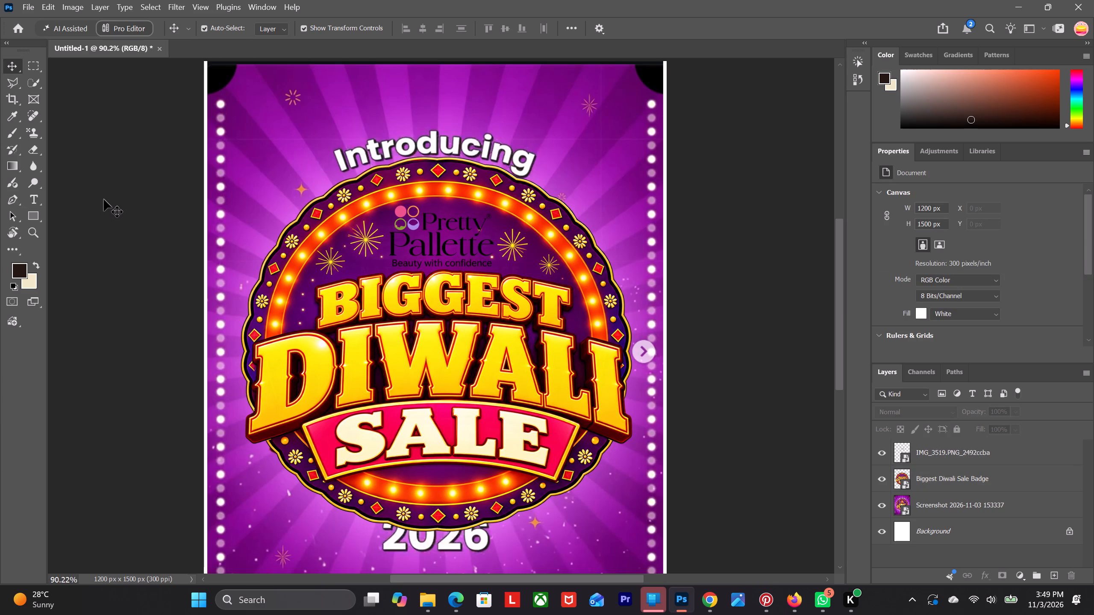
Hide the badge and Pretty Pallette logo layers temporarily to examine the reference screenshot underneath, and show both layers again.
scroll(305, 193, down, 7)
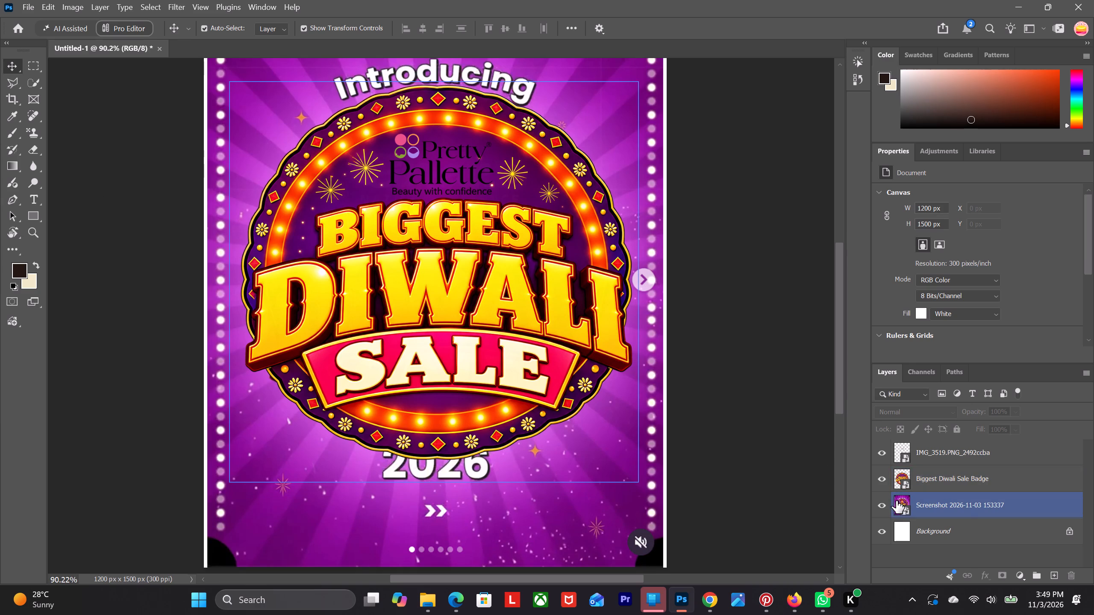
scroll(139, 305, up, 5)
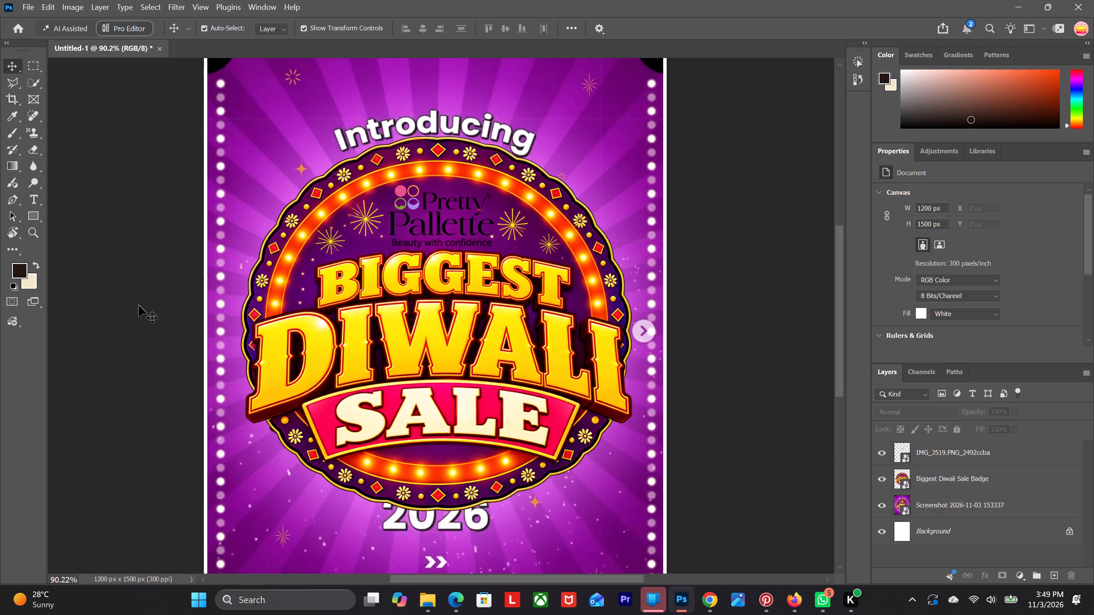
scroll(138, 305, up, 4)
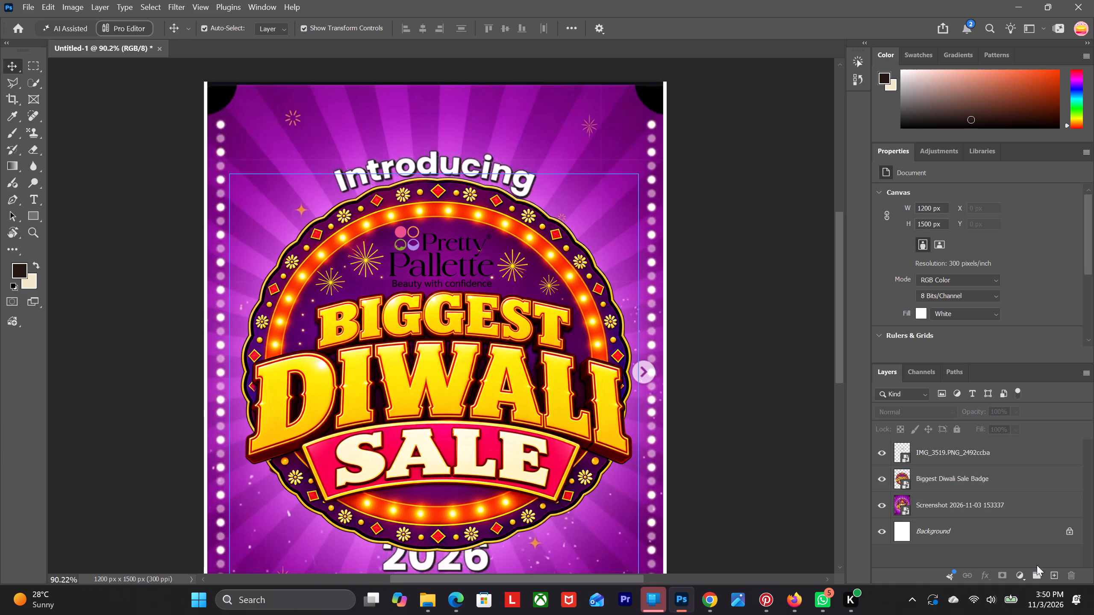
click(881, 479)
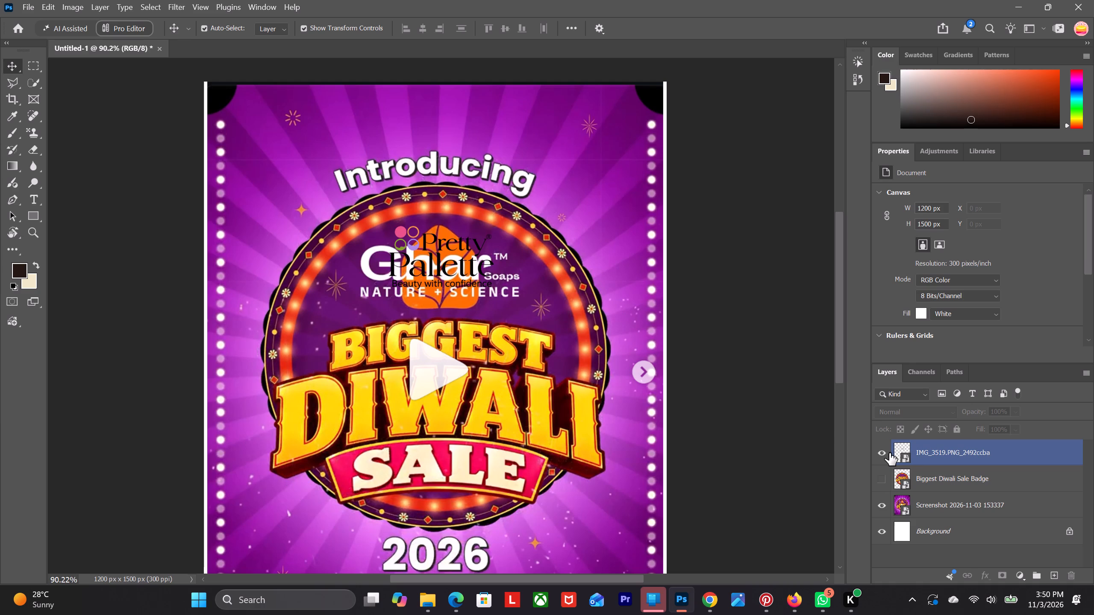
click(889, 453)
scroll(316, 385, down, 4)
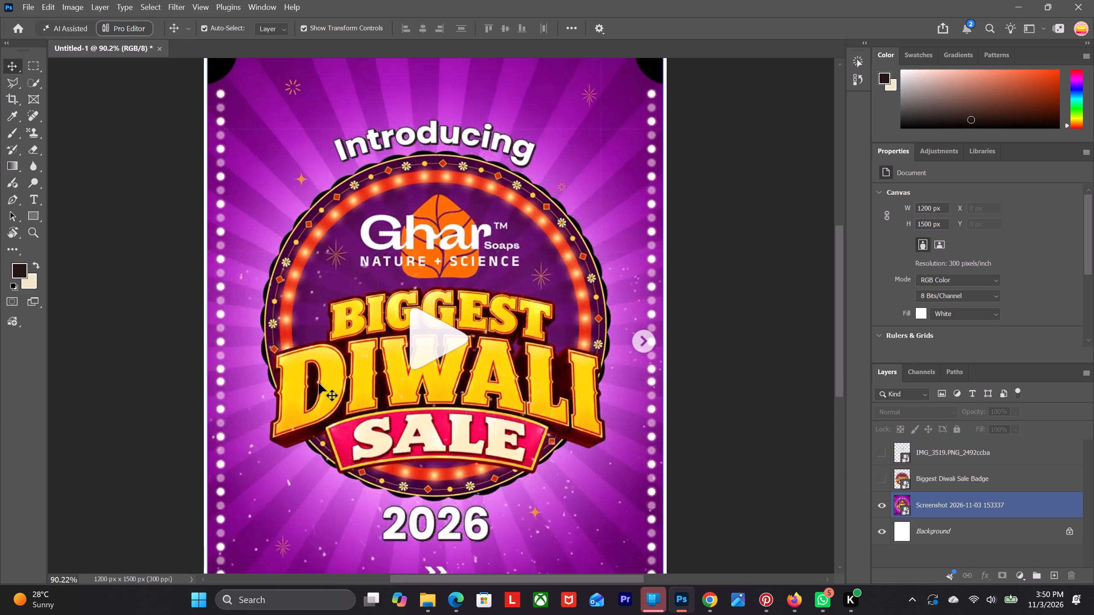
scroll(319, 383, down, 6)
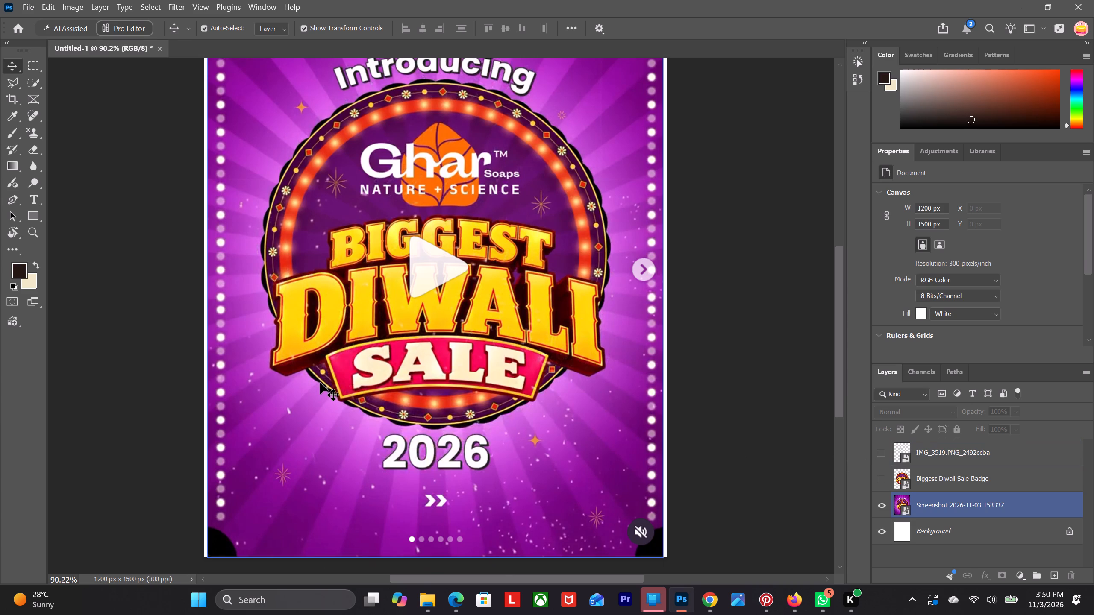
scroll(320, 383, up, 2)
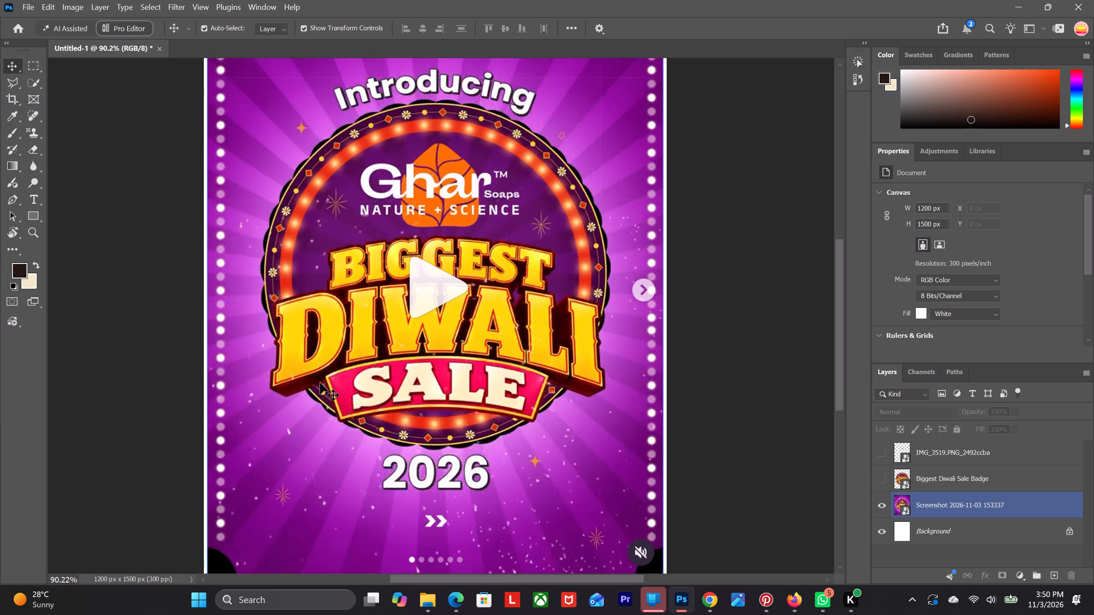
scroll(320, 383, up, 6)
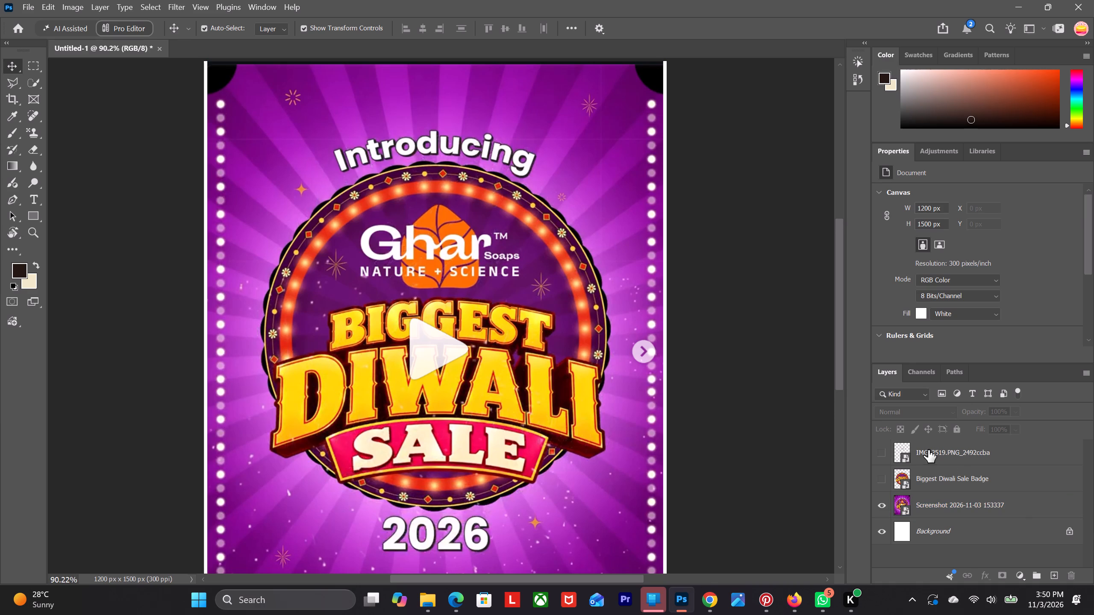
click(882, 477)
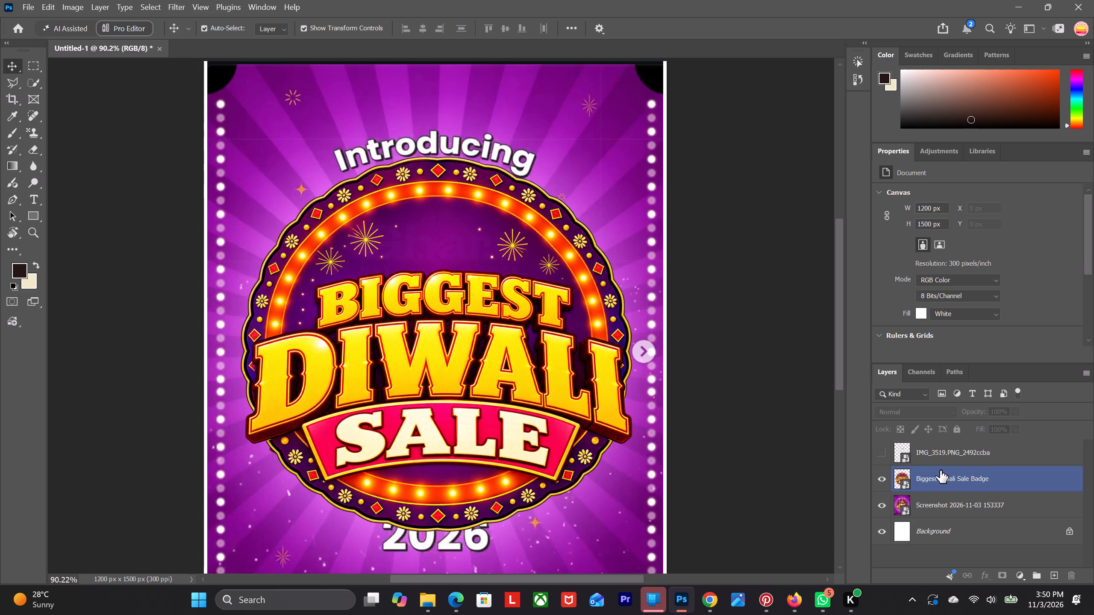
click(879, 455)
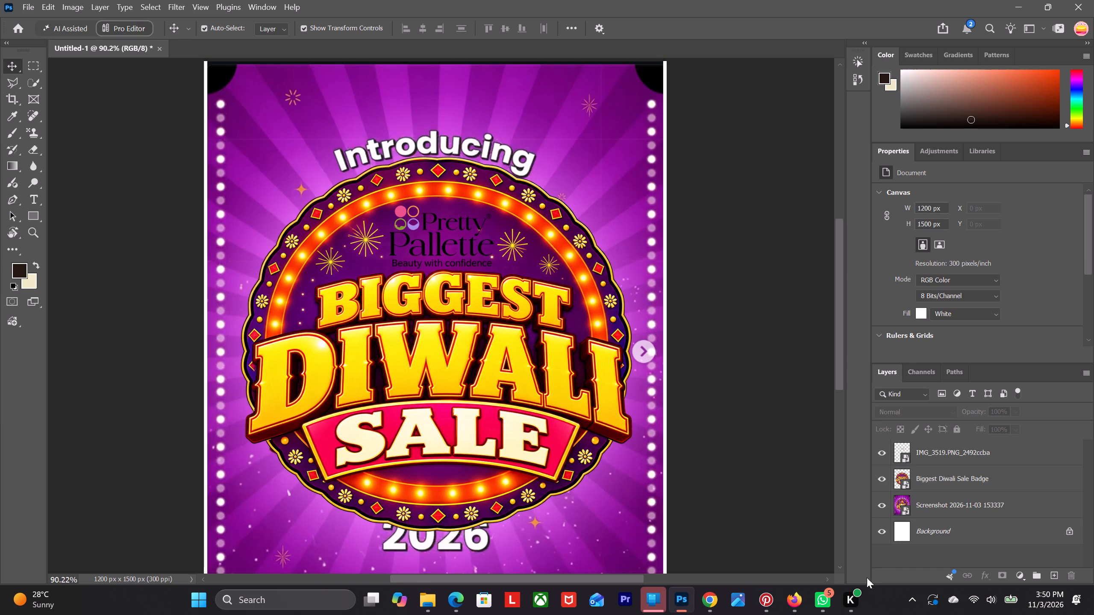
Examine the overall composition, checking the badge and logo placement against the Introducing and 2026 text and the reference background.
scroll(407, 449, down, 10)
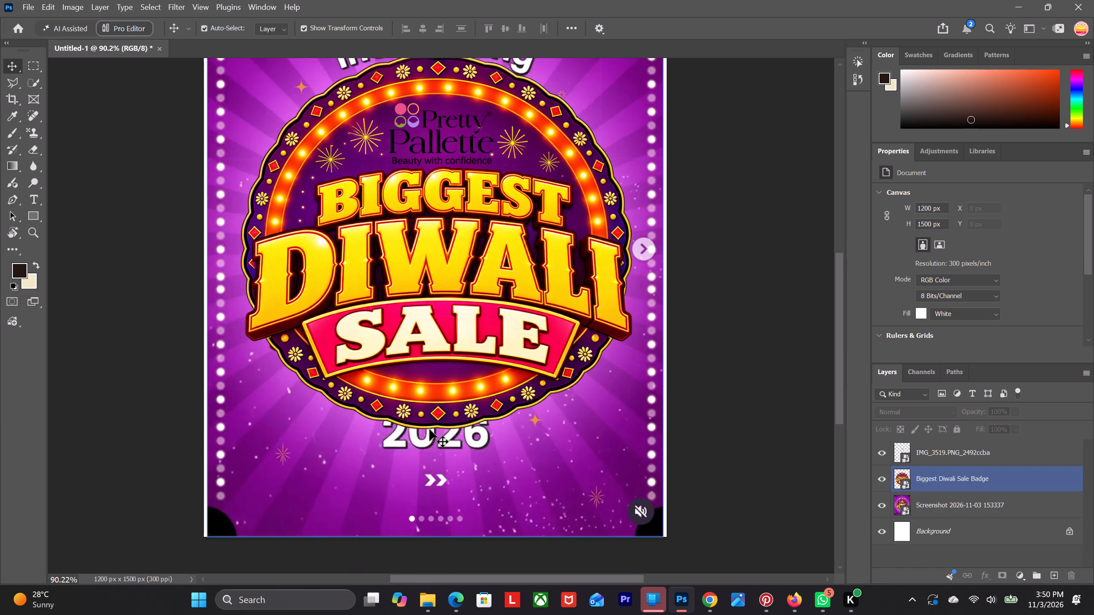
alt+scroll(444, 417, down, 4)
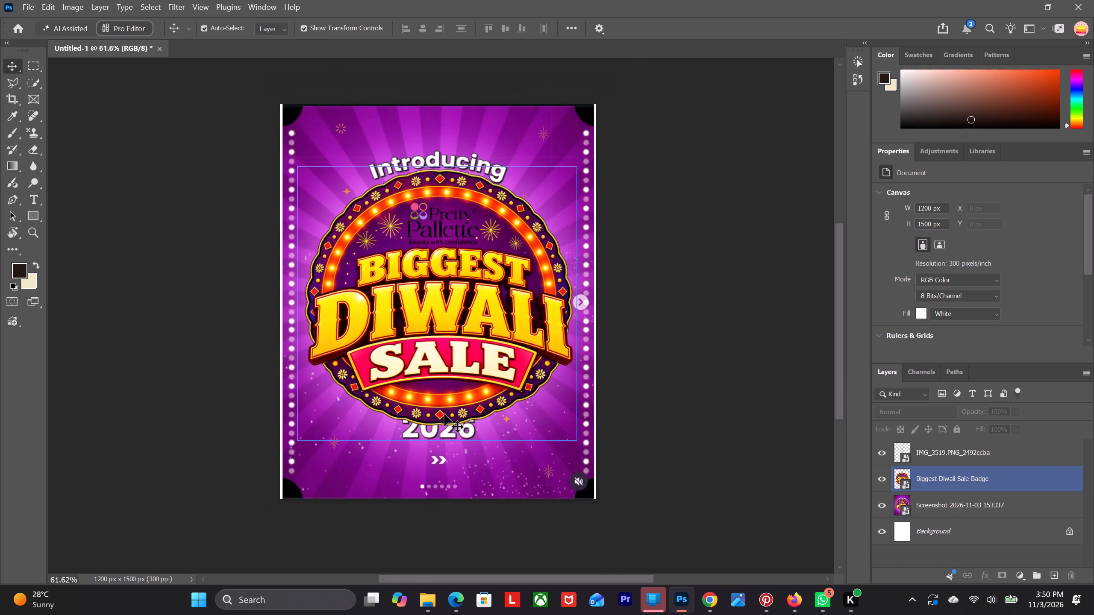
scroll(444, 414, up, 5)
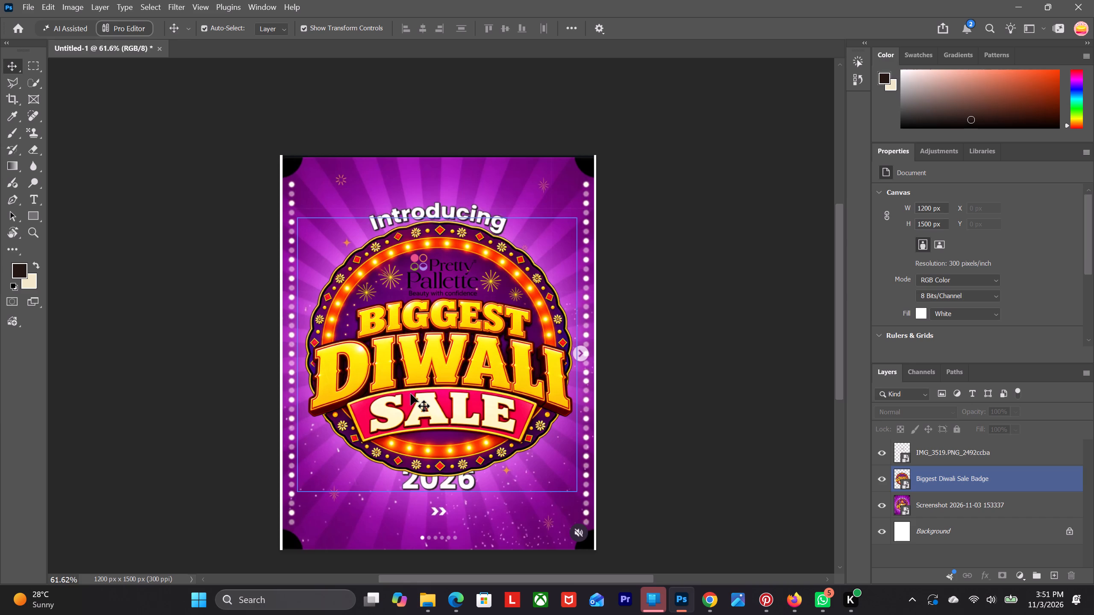
scroll(401, 462, up, 1)
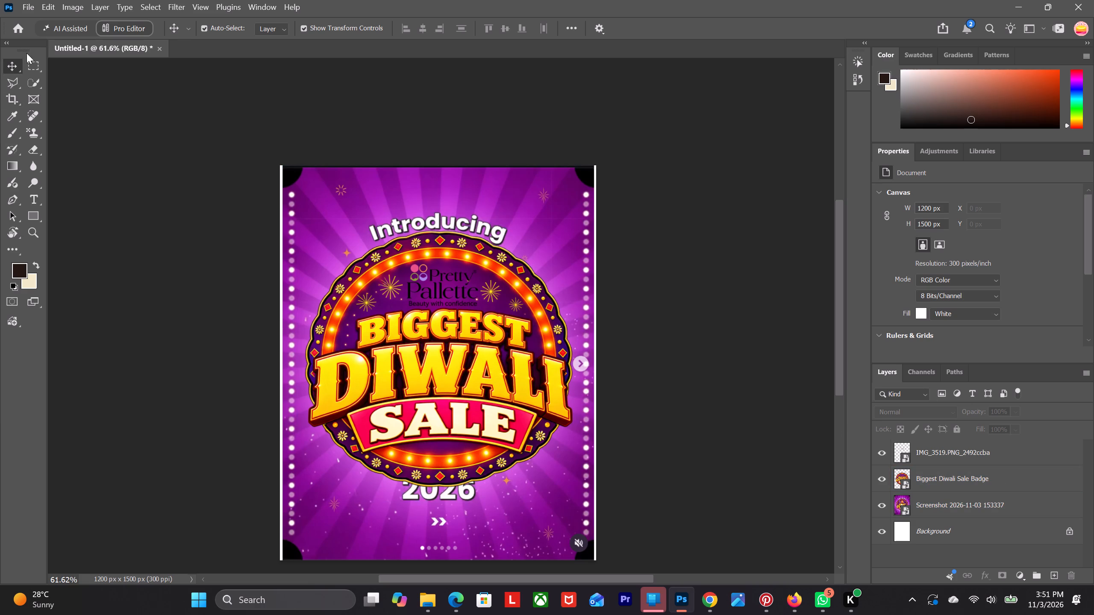
alt+scroll(360, 321, up, 5)
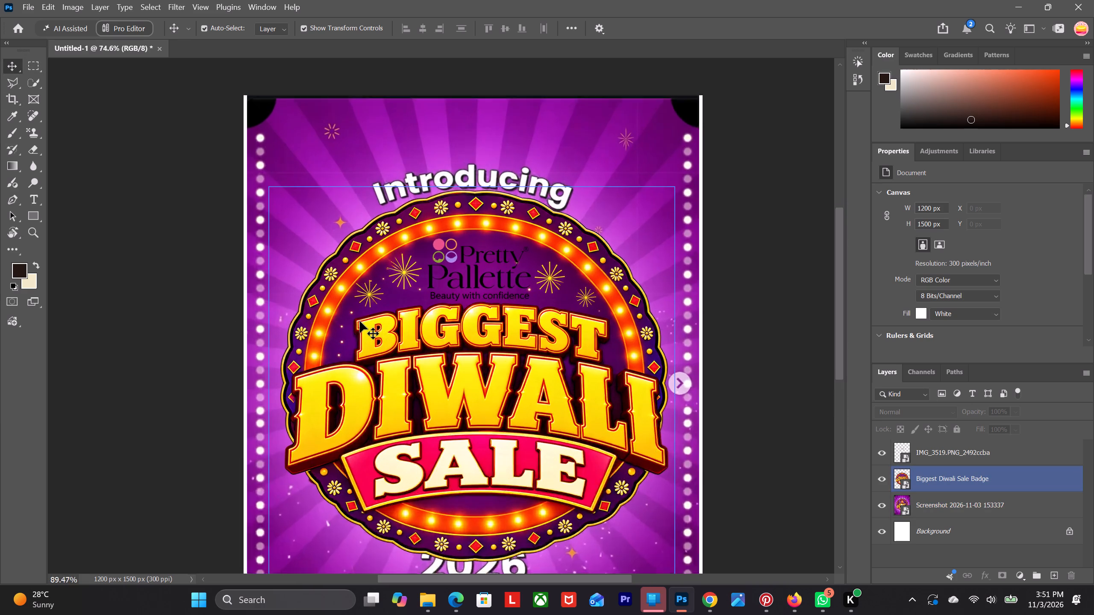
alt+scroll(360, 321, up, 1)
alt+scroll(359, 320, up, 20)
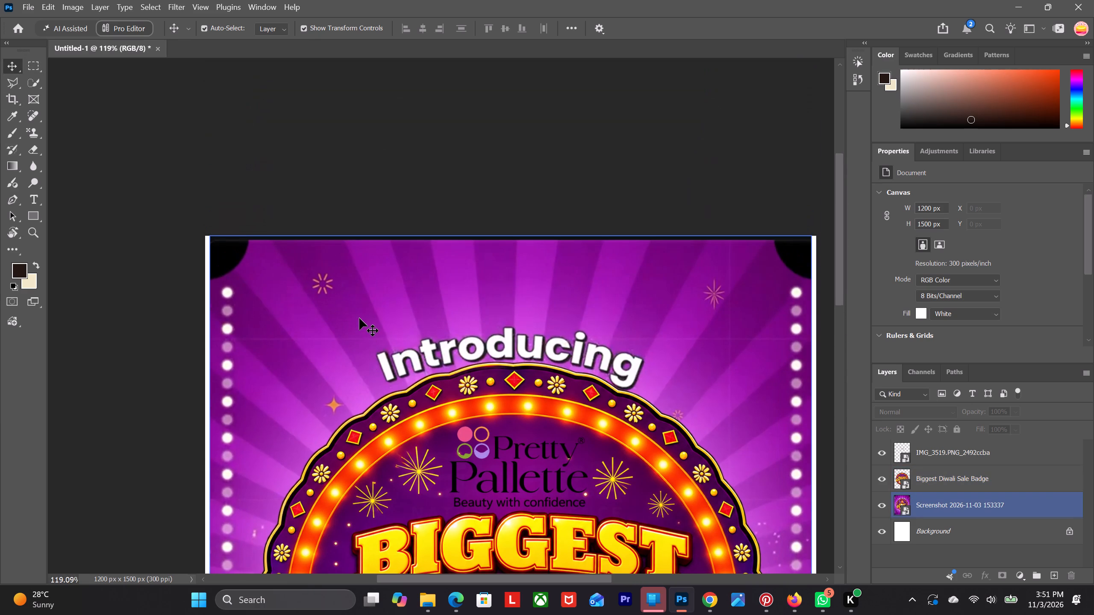
alt+scroll(359, 318, up, 8)
scroll(282, 316, up, 6)
alt+scroll(280, 316, down, 5)
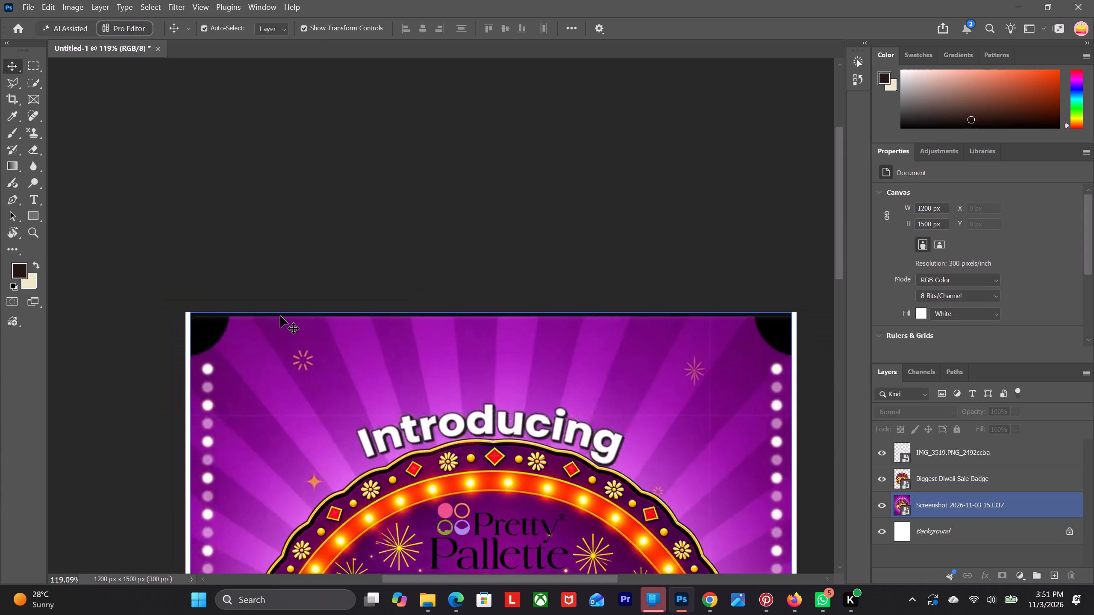
alt+scroll(280, 316, down, 20)
alt+scroll(280, 316, down, 10)
alt+scroll(276, 331, up, 2)
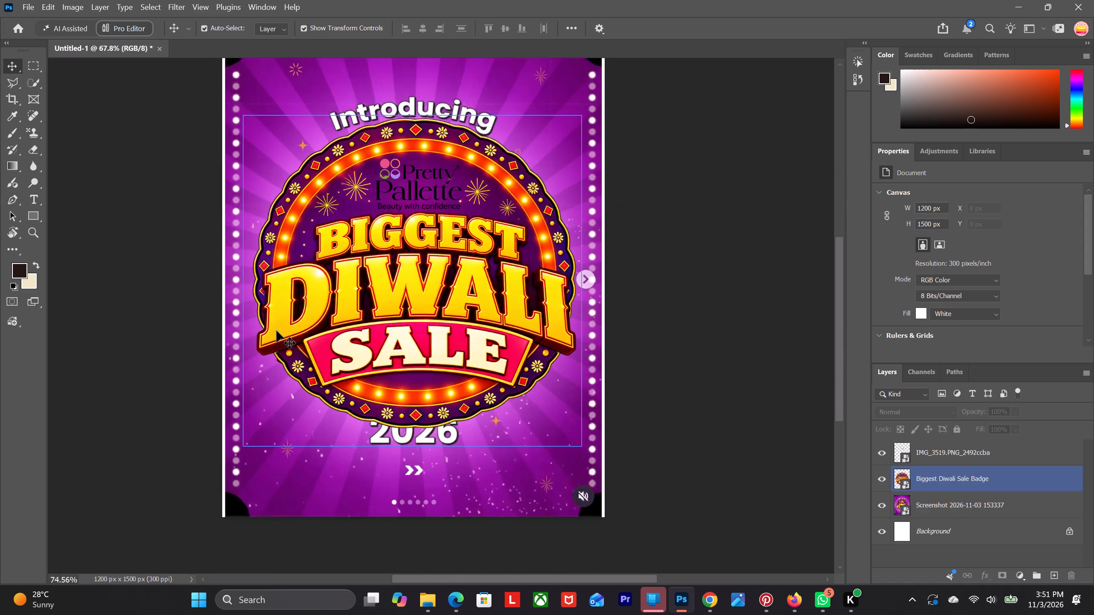
alt+scroll(276, 331, up, 19)
scroll(277, 328, up, 1)
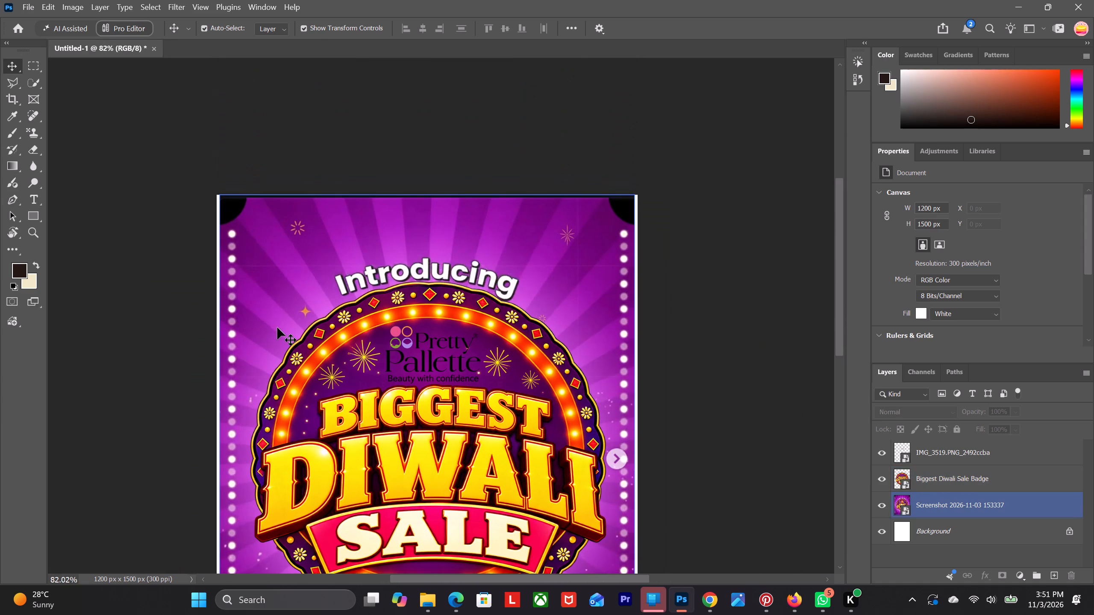
scroll(277, 328, up, 2)
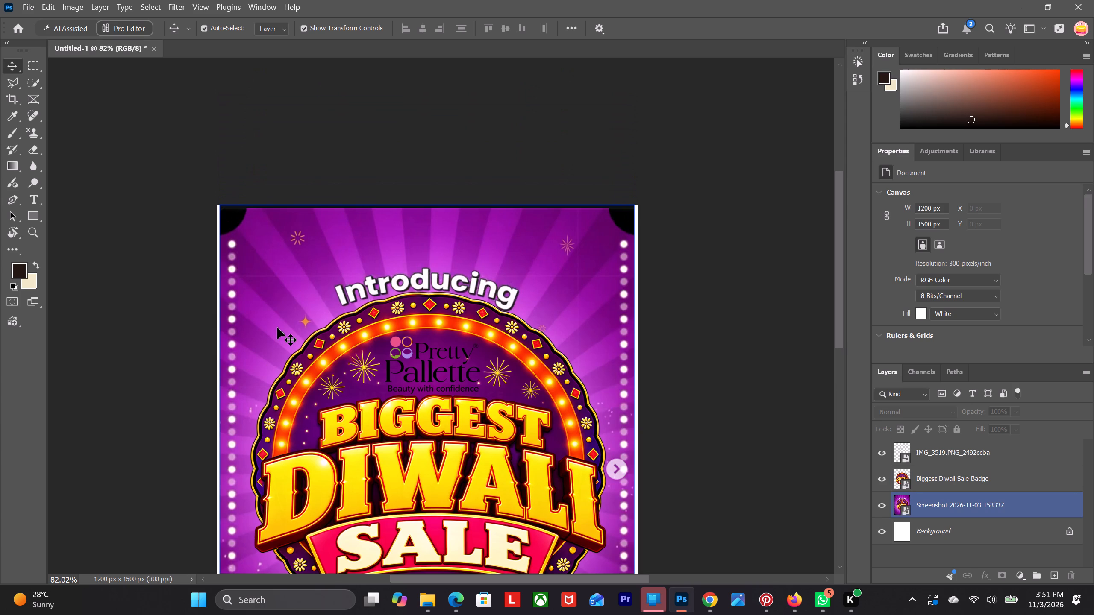
scroll(281, 322, down, 3)
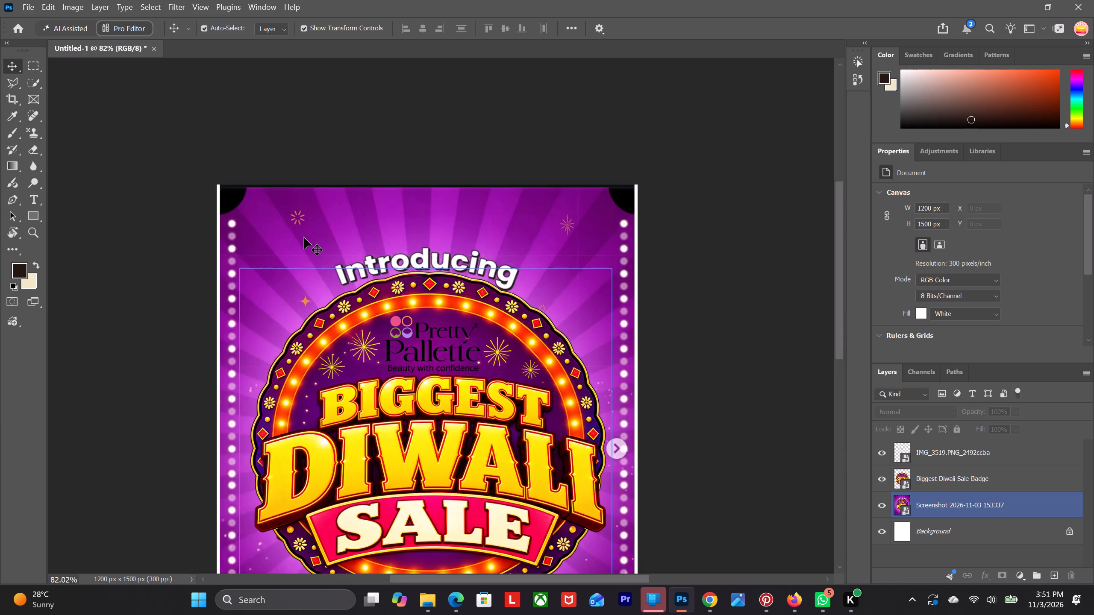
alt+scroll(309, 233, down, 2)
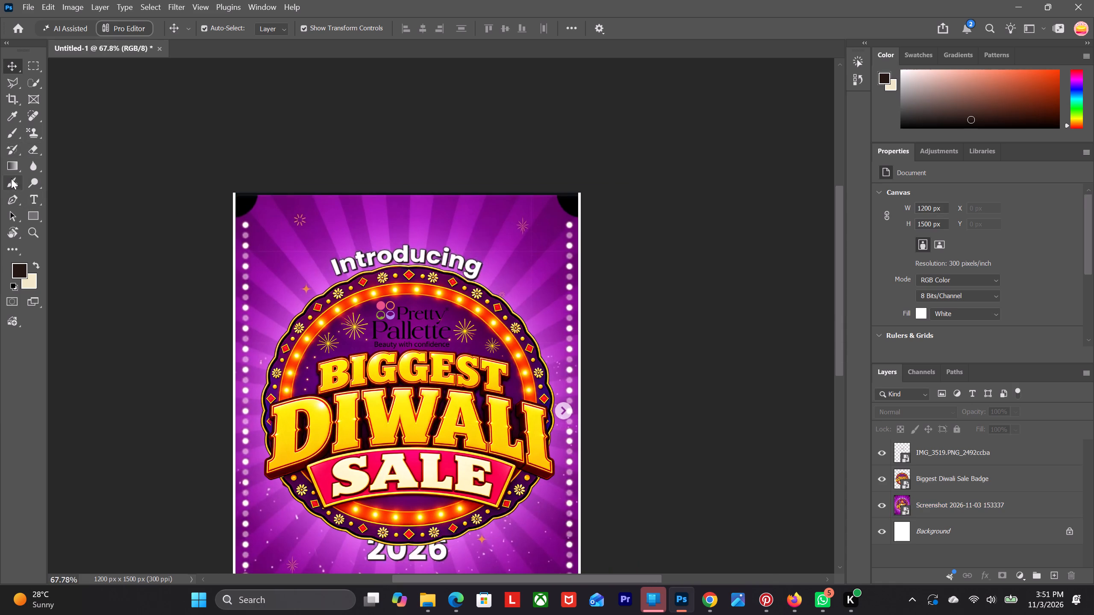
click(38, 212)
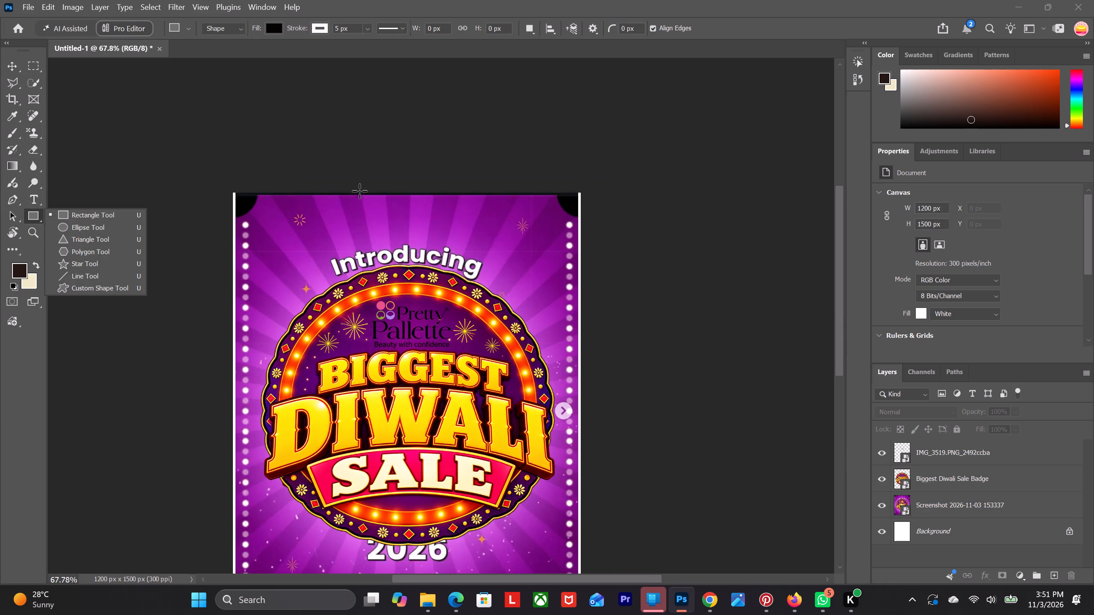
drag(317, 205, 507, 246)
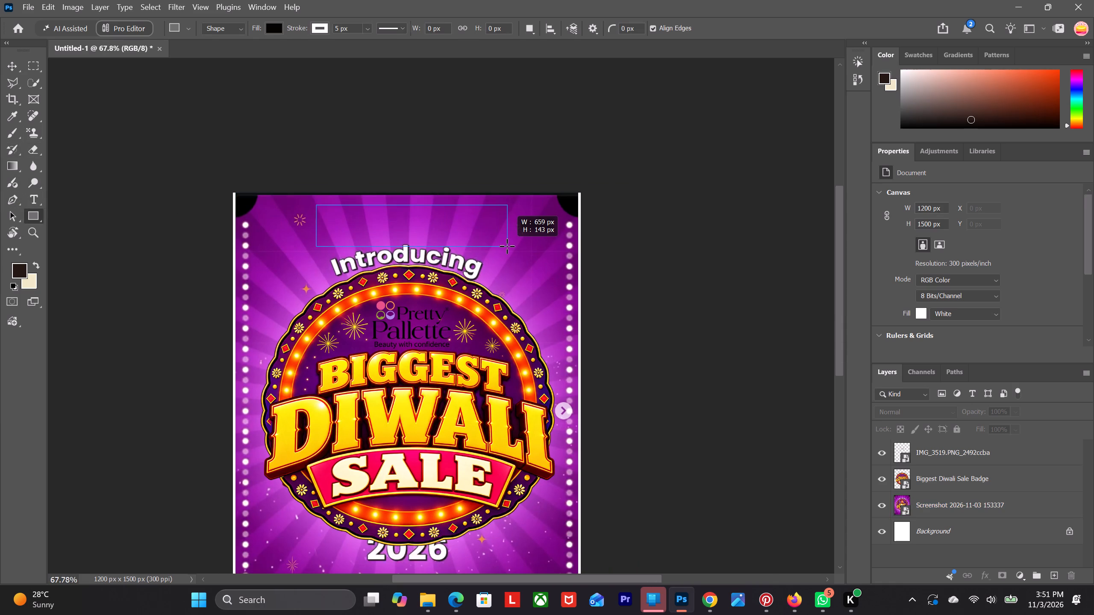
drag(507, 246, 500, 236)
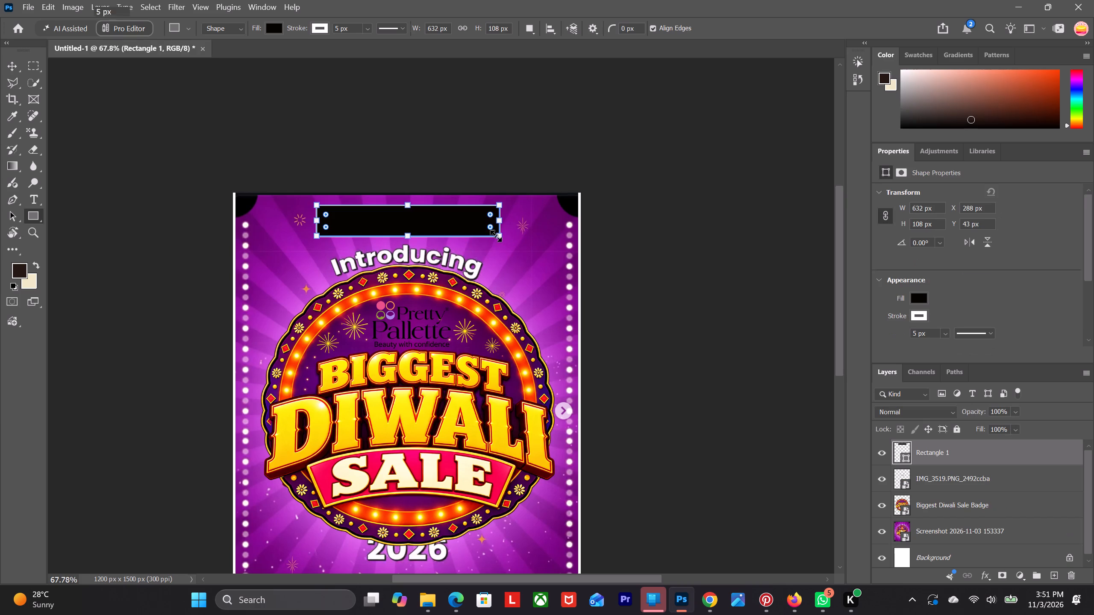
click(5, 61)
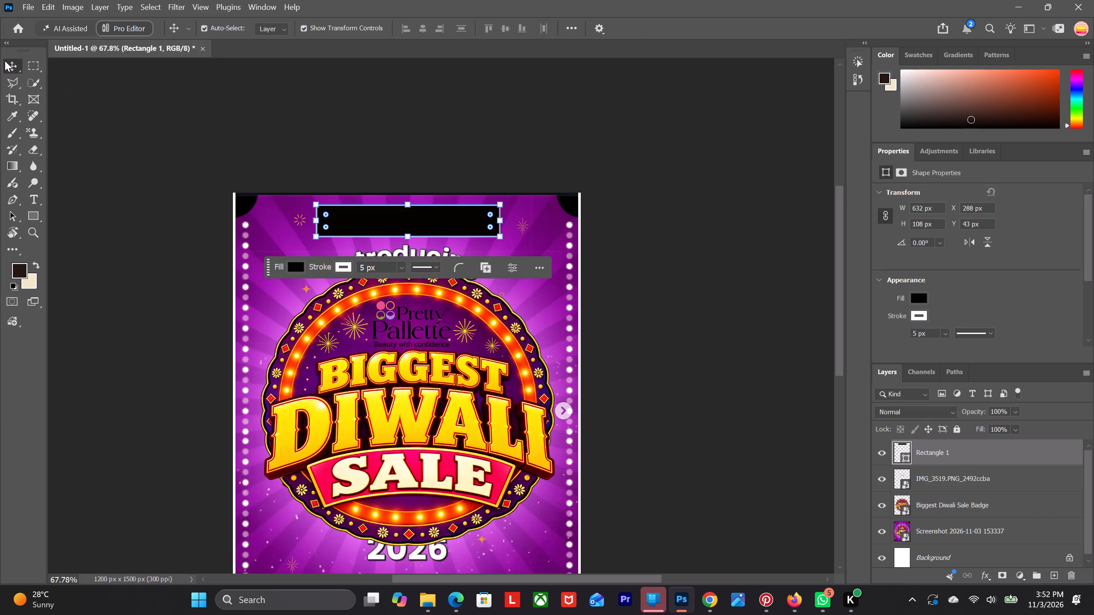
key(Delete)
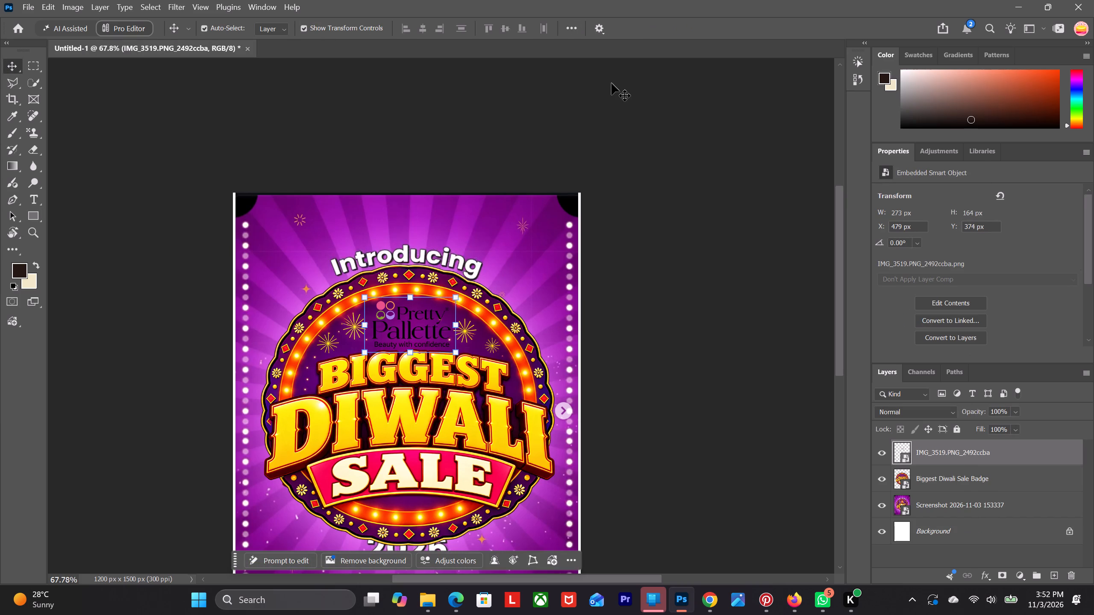
Capture a screenshot of the empty purple ray background strip above the Introducing text.
key(Print)
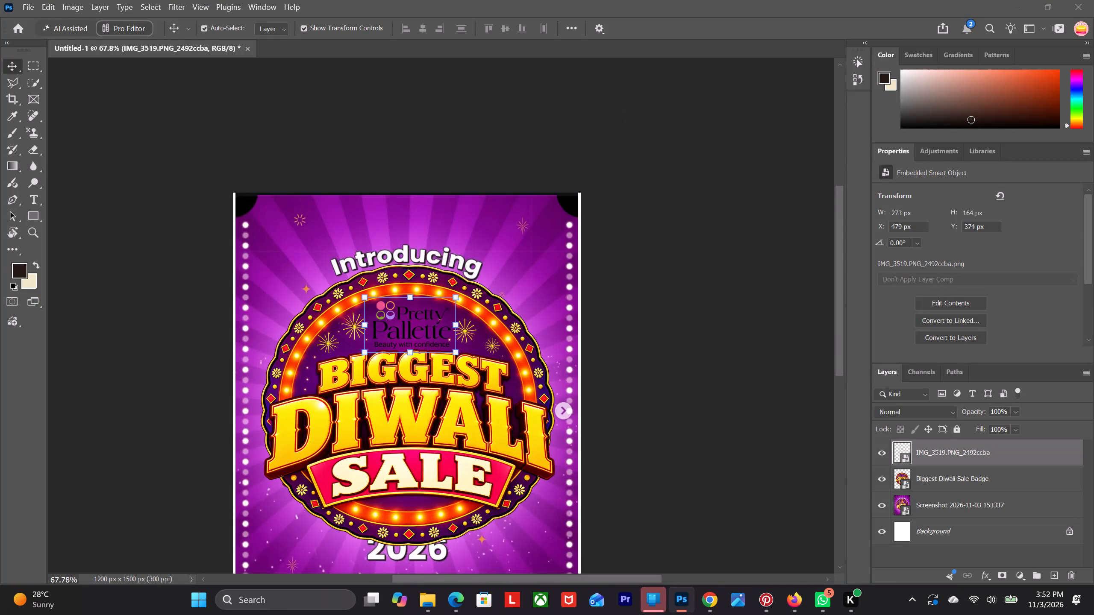
drag(315, 201, 512, 240)
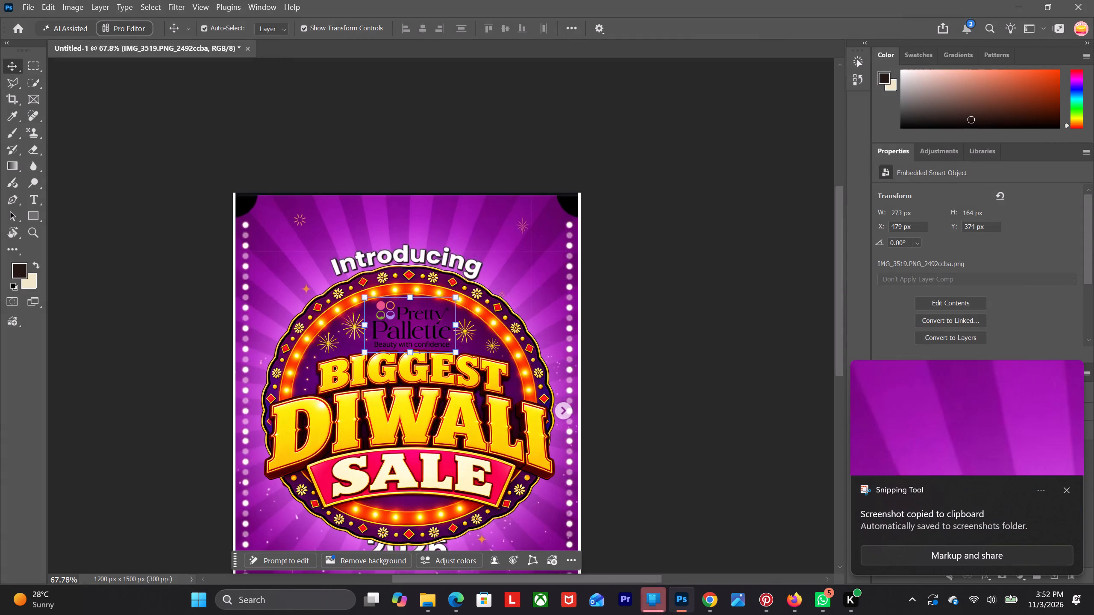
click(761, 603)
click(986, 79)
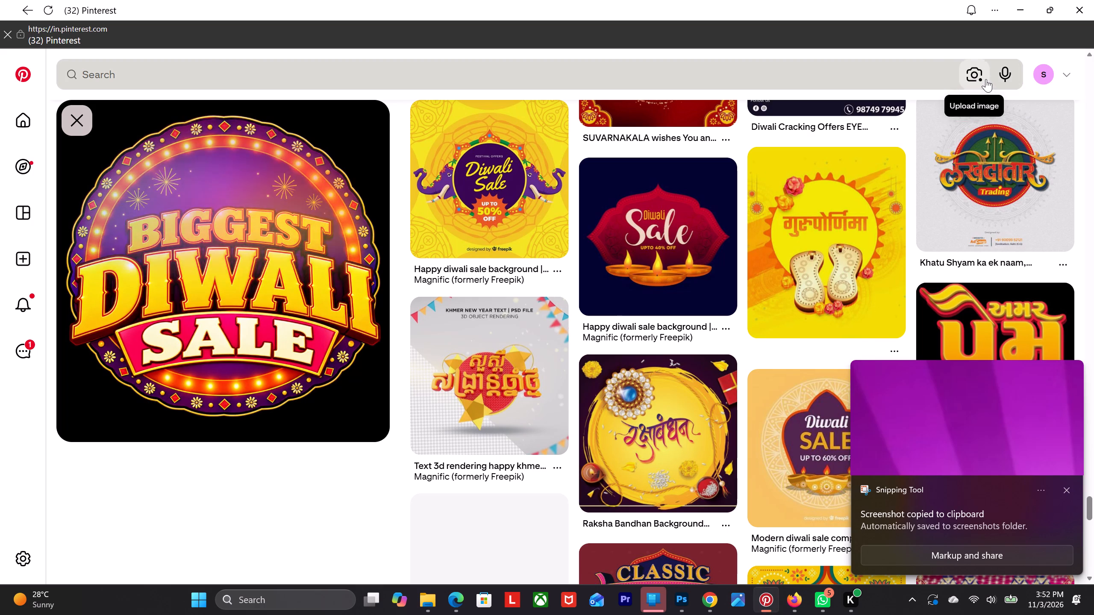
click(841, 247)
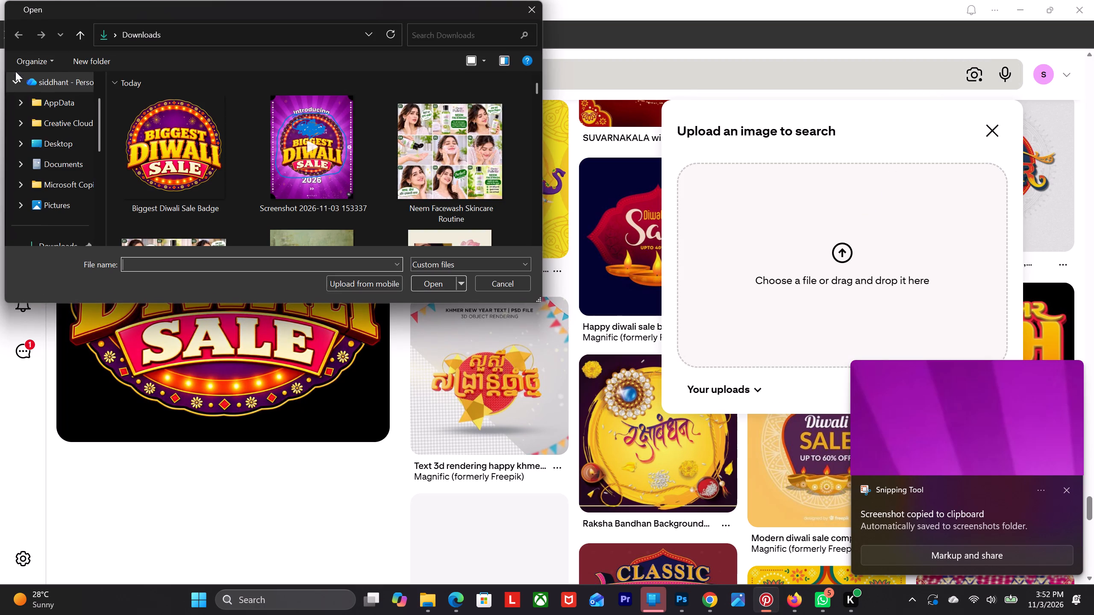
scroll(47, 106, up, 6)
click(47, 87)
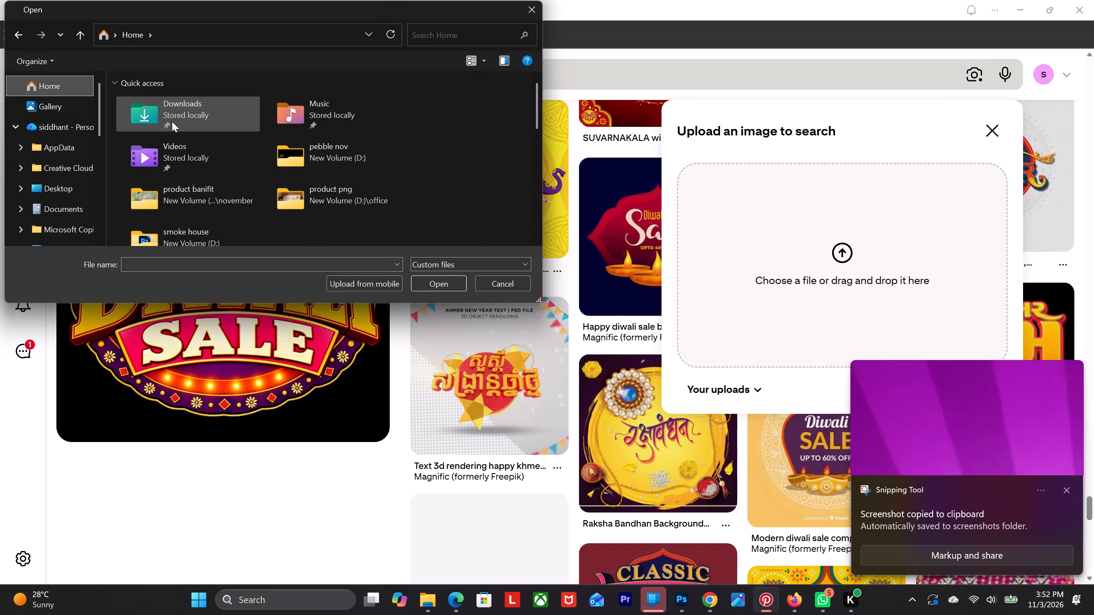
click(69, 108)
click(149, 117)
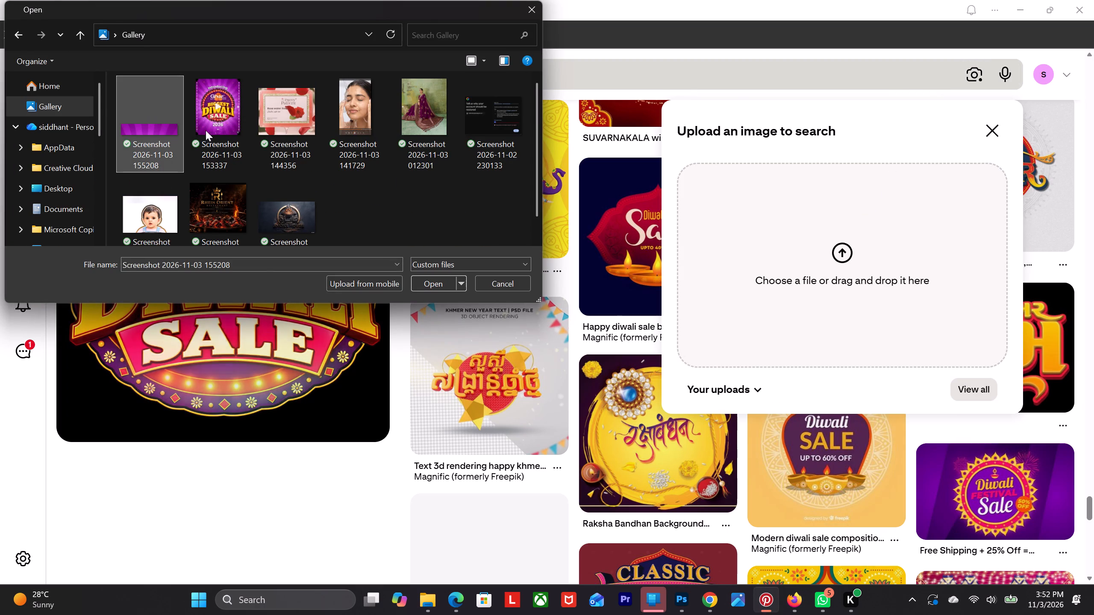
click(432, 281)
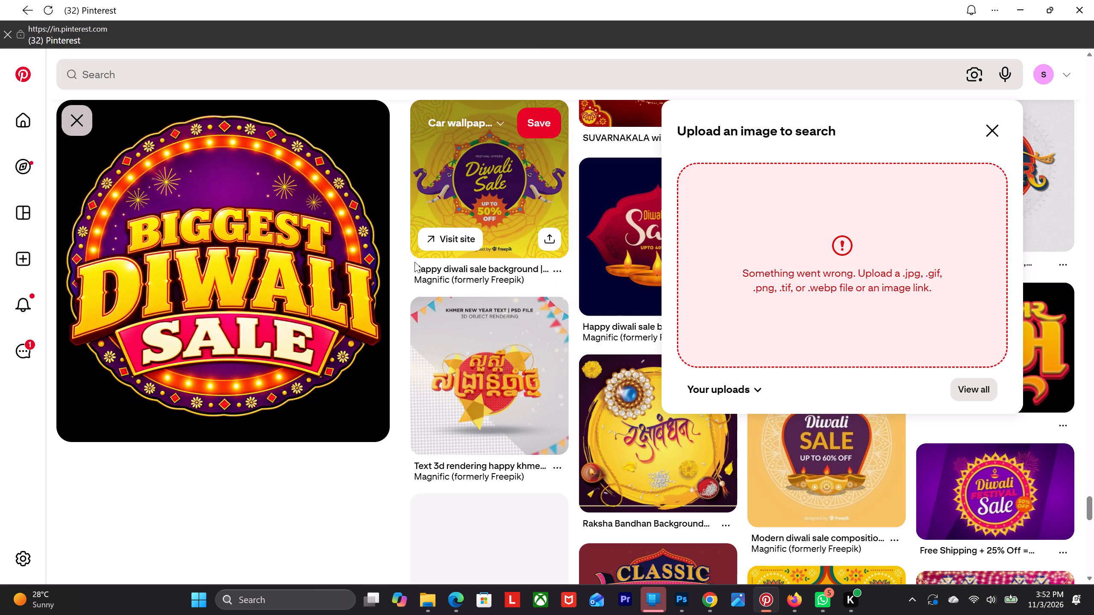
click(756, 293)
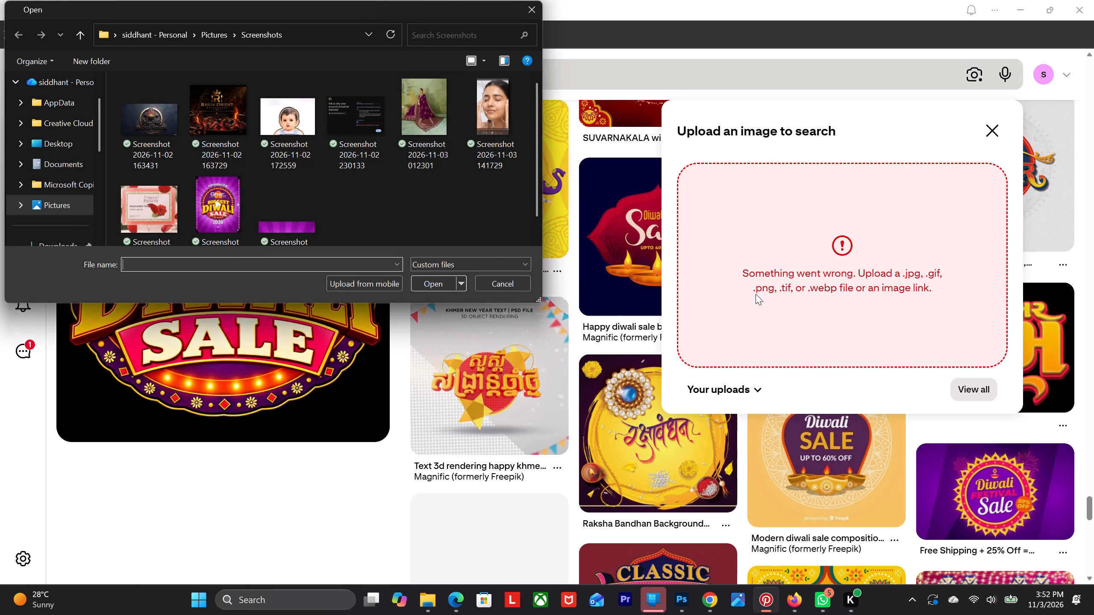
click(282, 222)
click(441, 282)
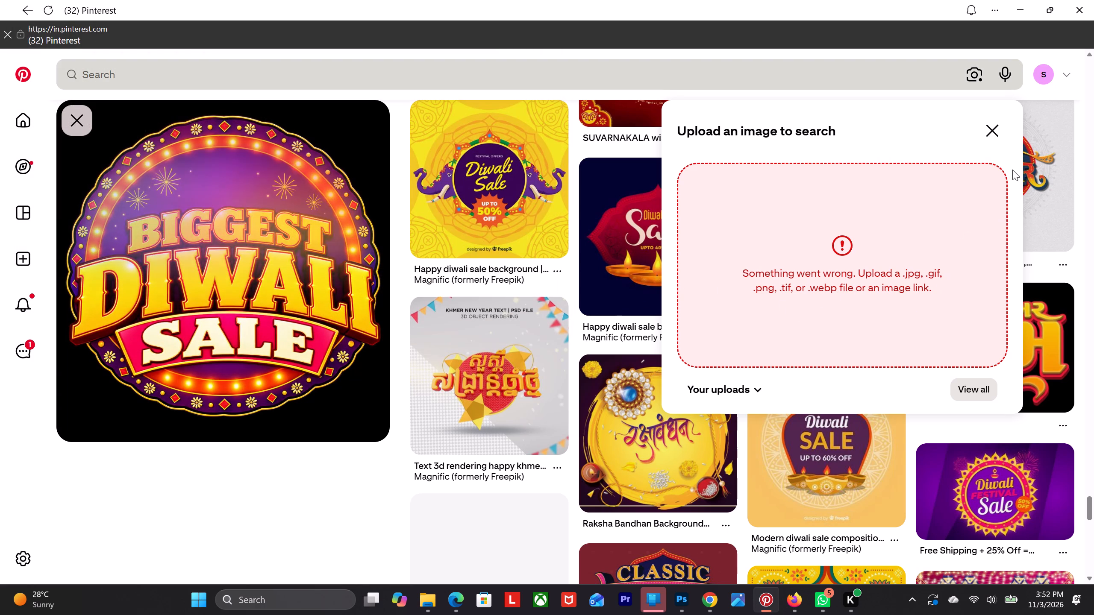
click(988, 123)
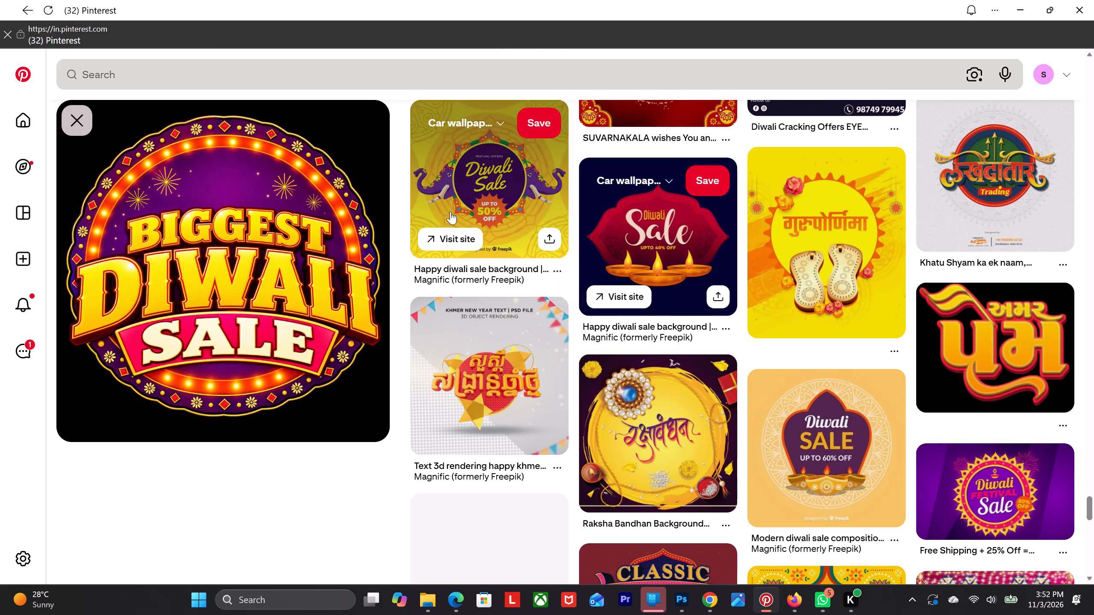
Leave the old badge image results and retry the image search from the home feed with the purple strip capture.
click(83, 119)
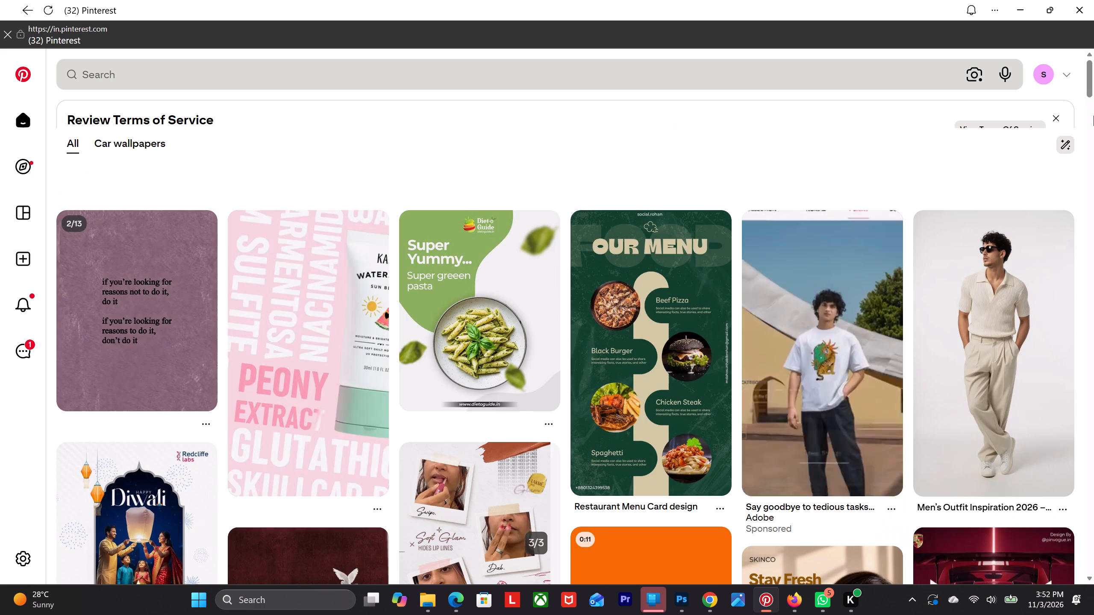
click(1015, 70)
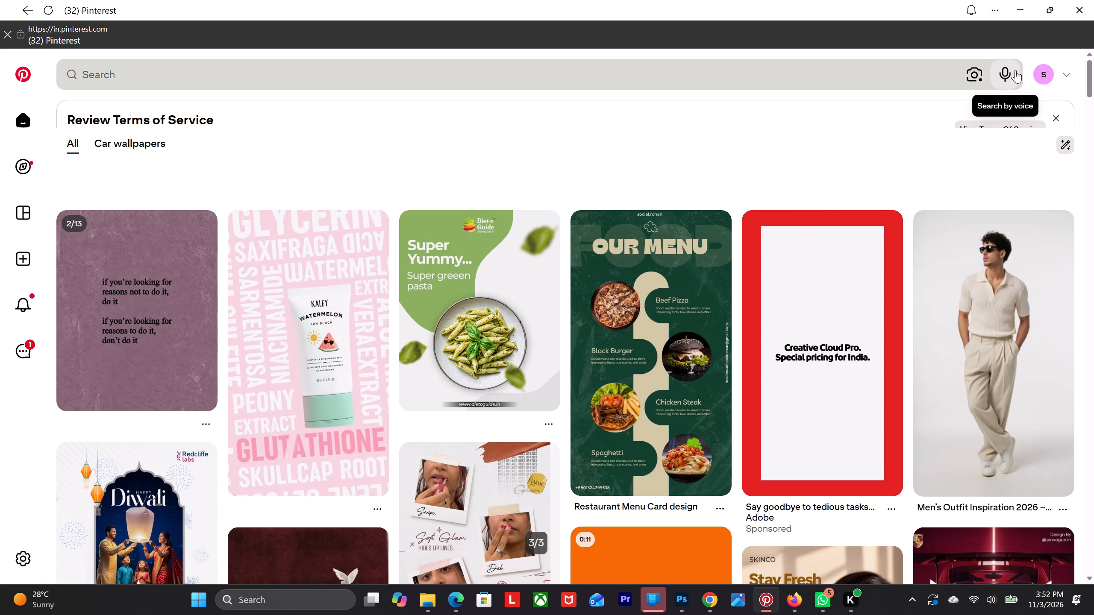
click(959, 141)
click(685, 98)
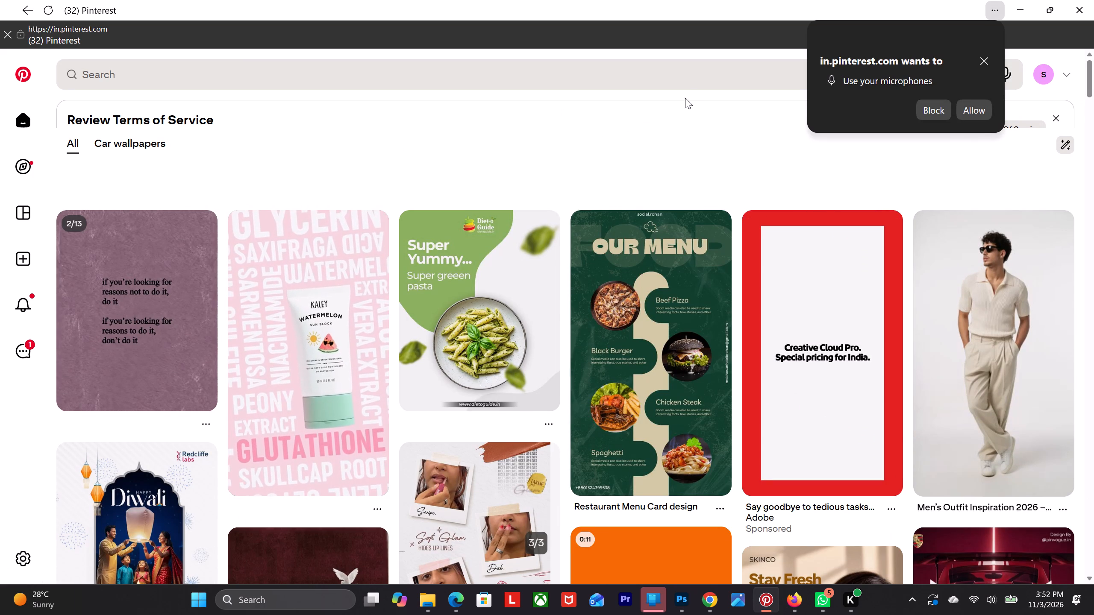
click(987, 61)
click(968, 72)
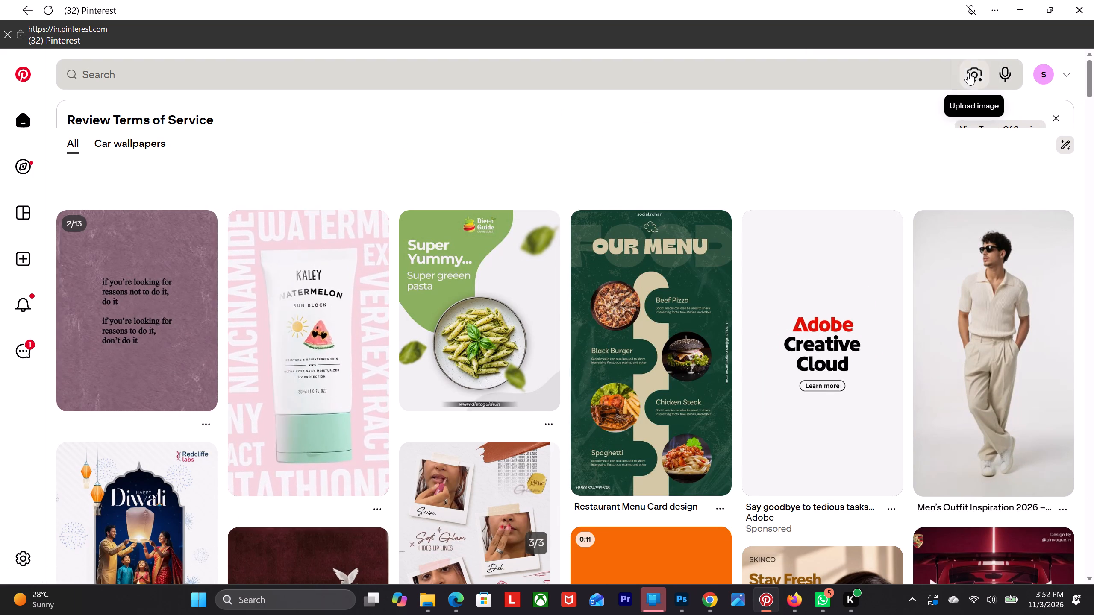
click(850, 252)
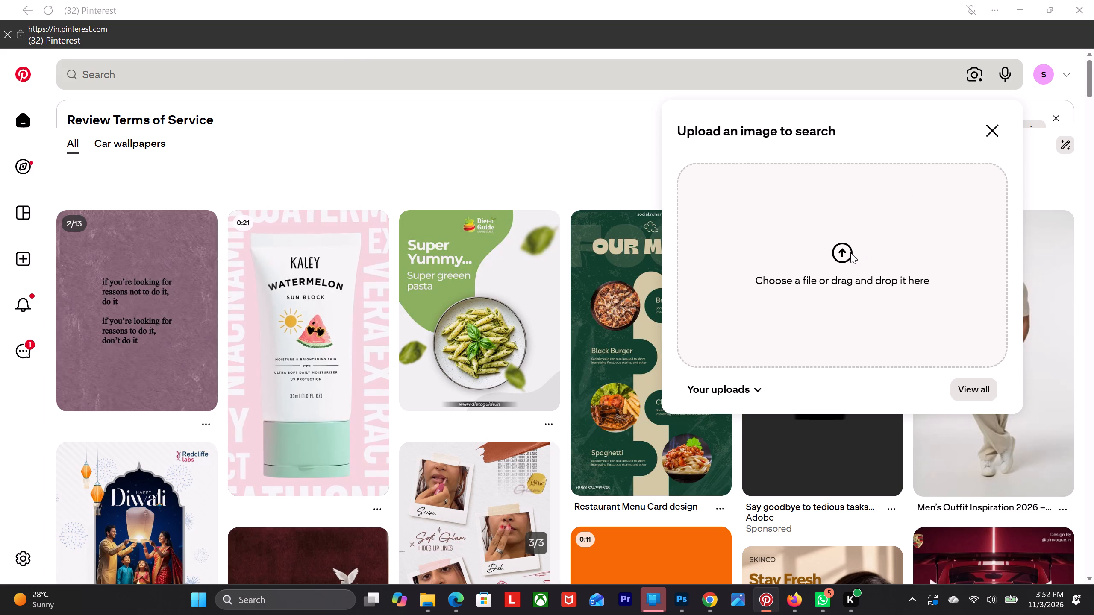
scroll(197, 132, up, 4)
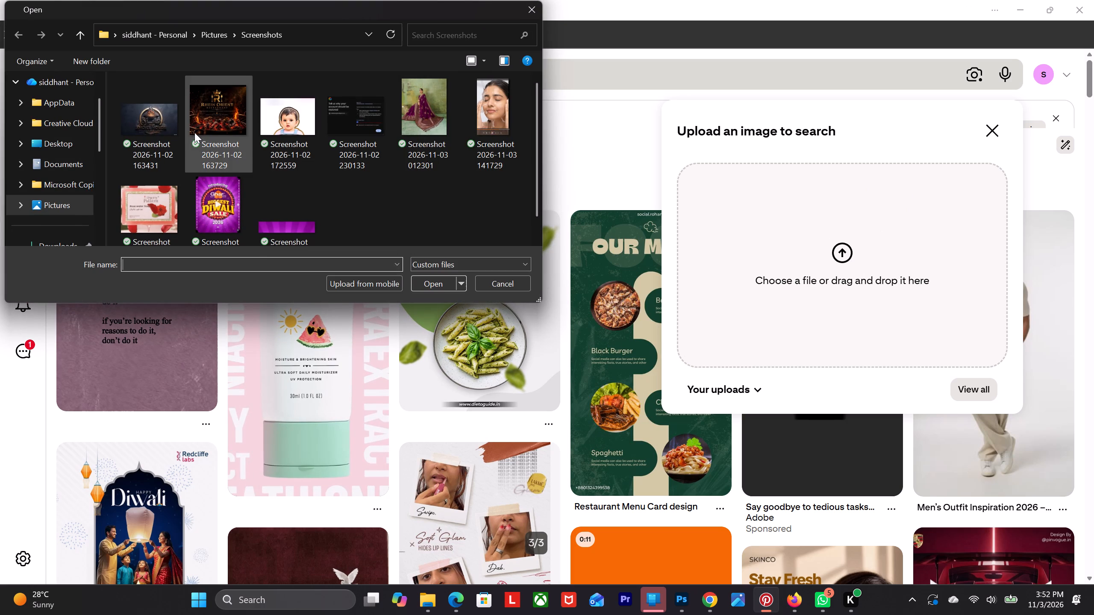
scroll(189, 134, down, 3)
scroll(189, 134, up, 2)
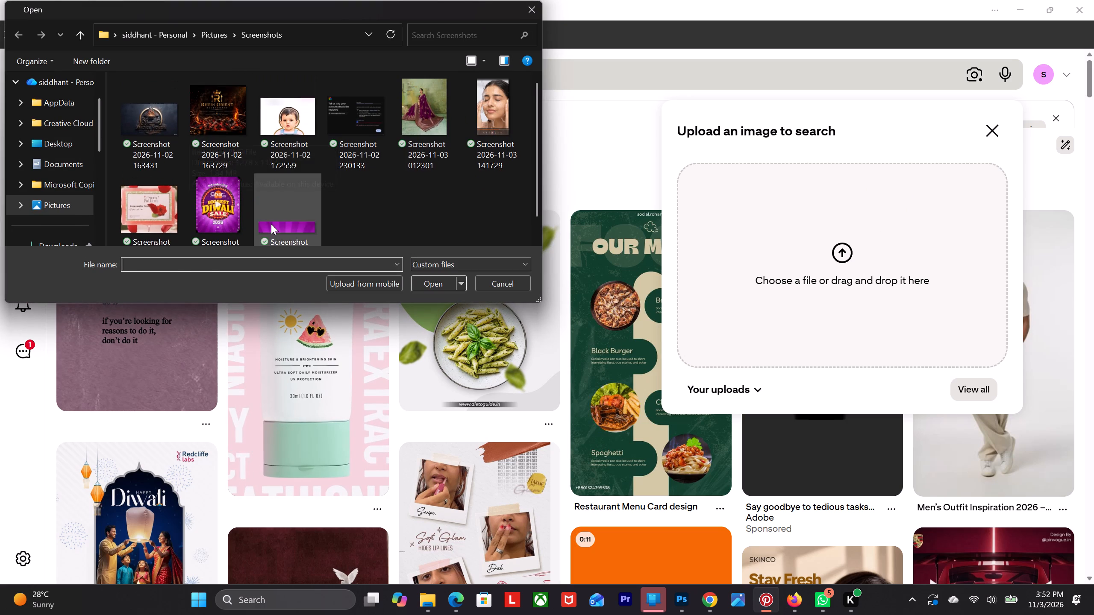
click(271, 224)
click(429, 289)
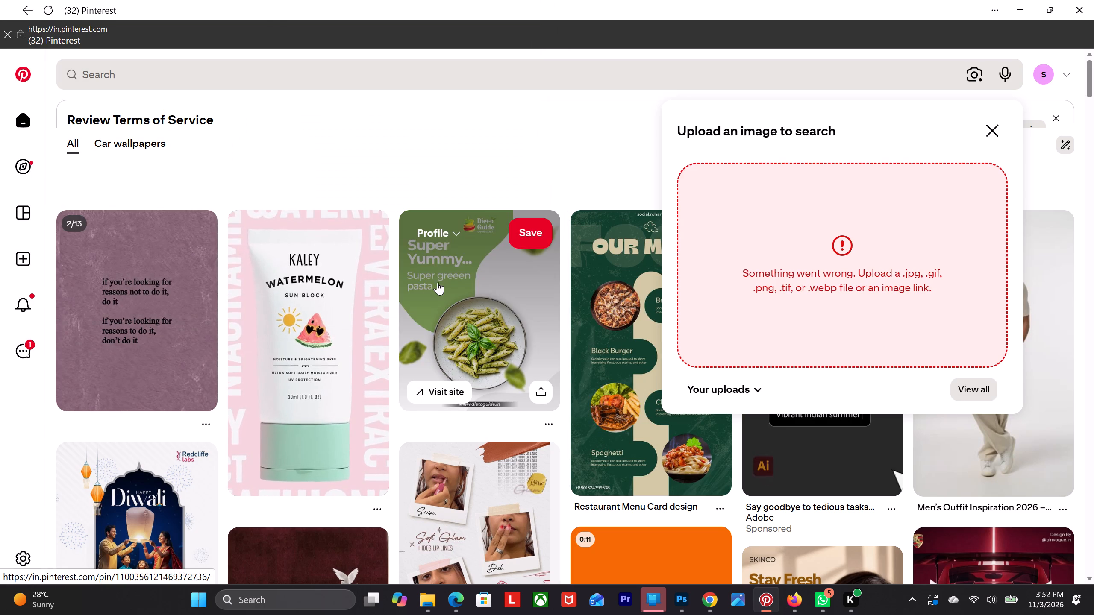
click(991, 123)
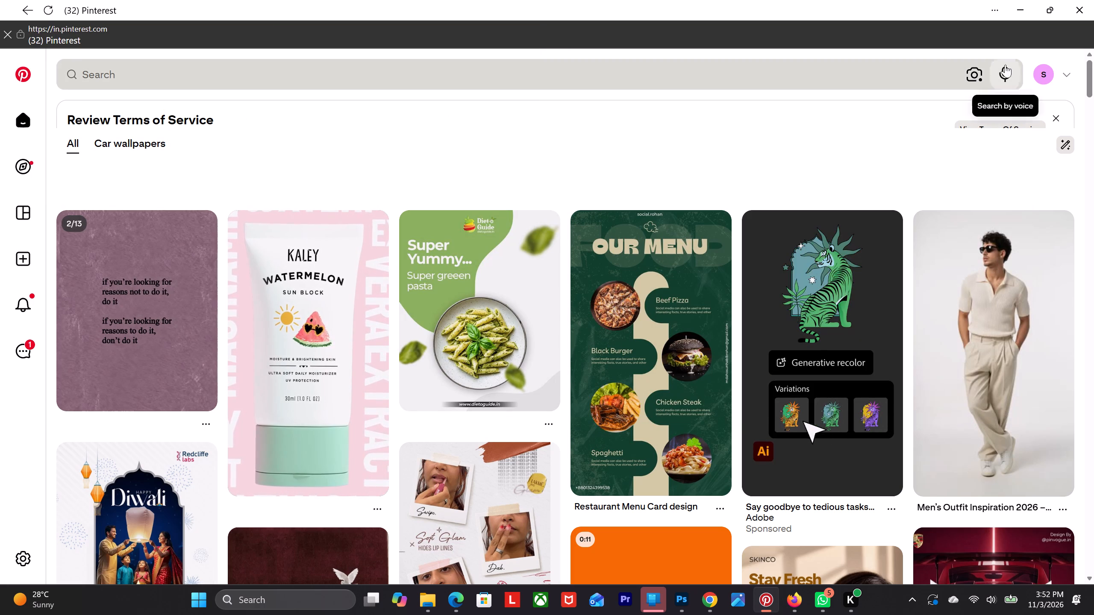
click(979, 73)
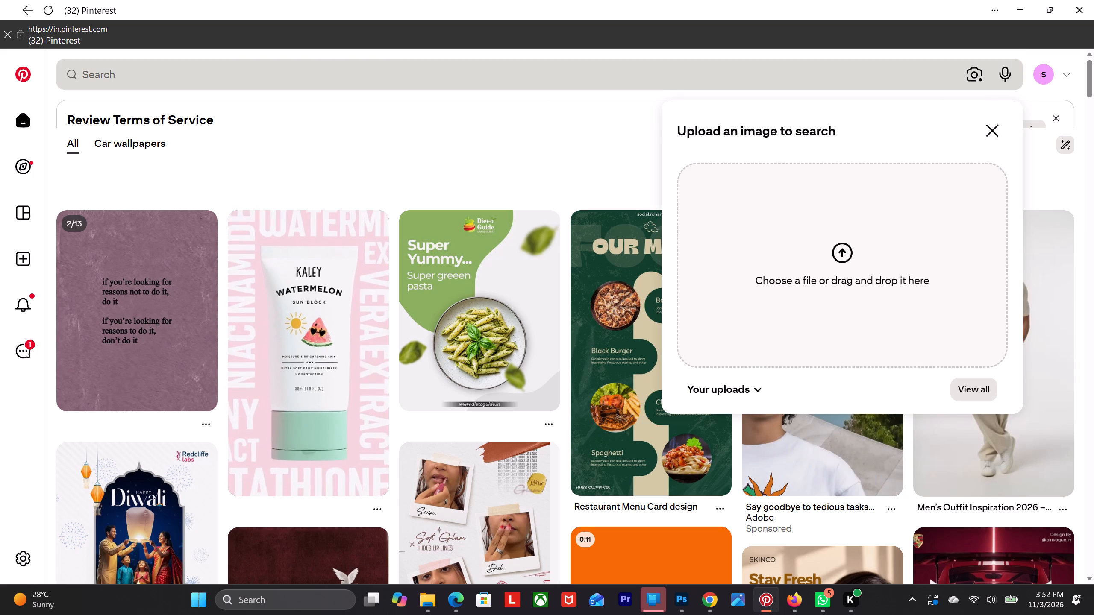
click(848, 288)
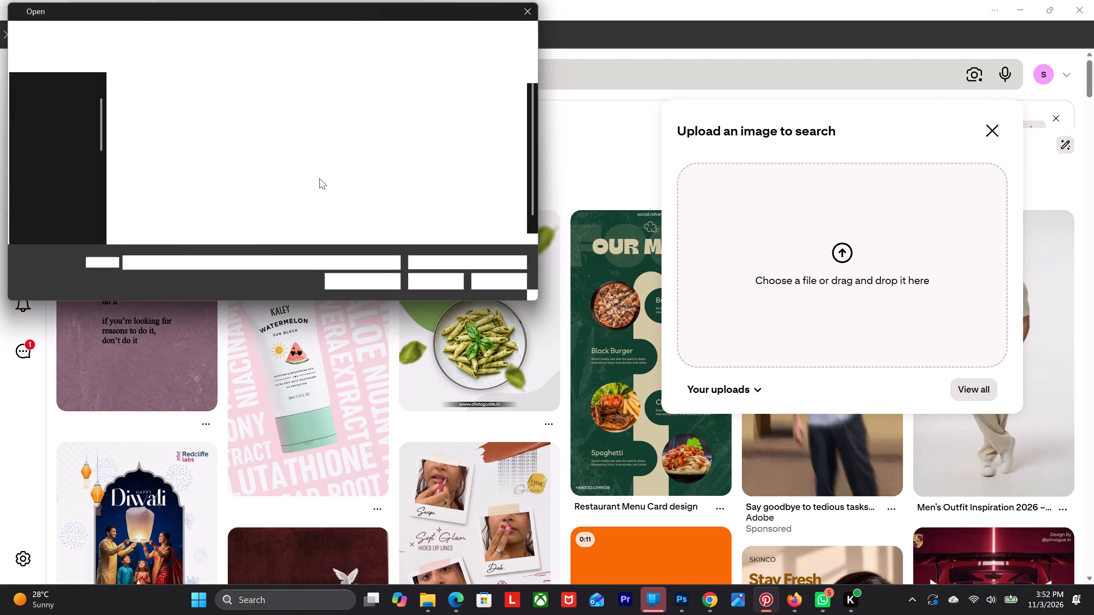
click(231, 198)
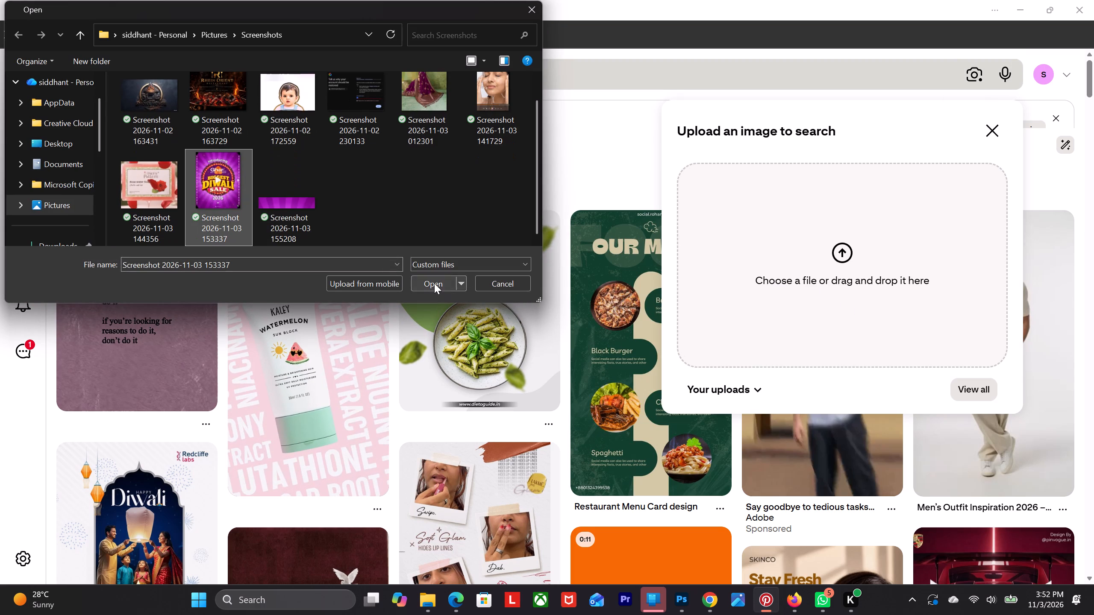
click(434, 283)
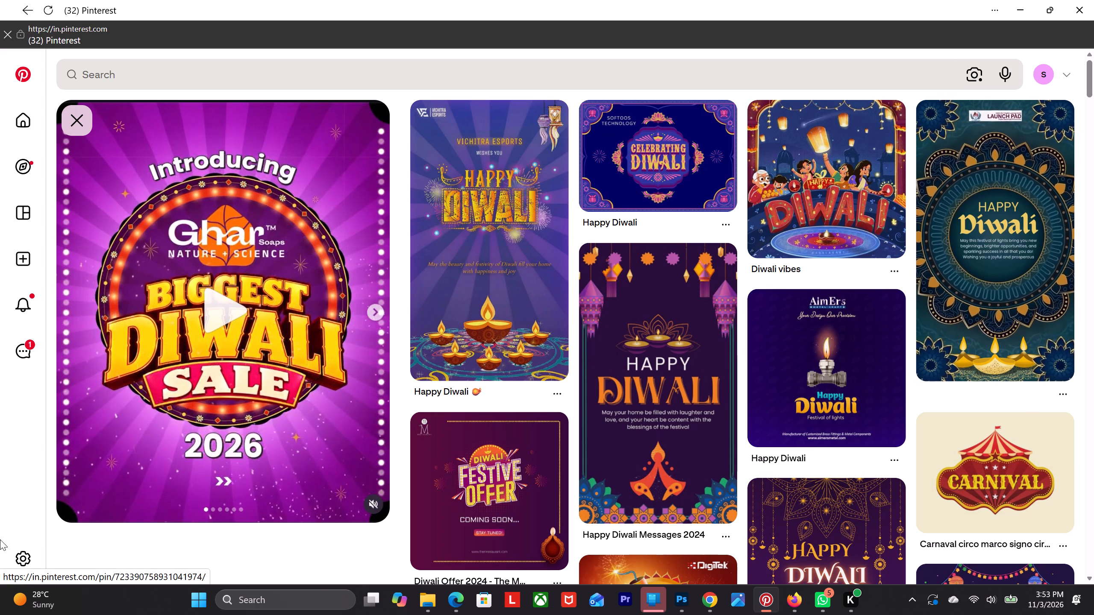
scroll(343, 315, down, 5)
scroll(745, 347, down, 8)
scroll(376, 256, down, 5)
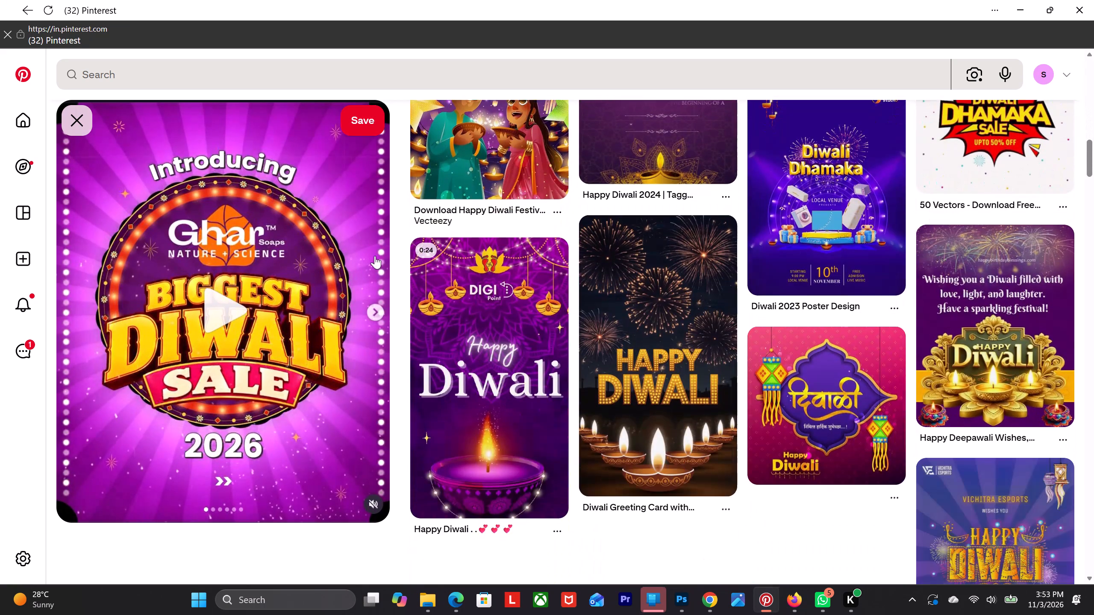
scroll(368, 258, down, 2)
click(76, 118)
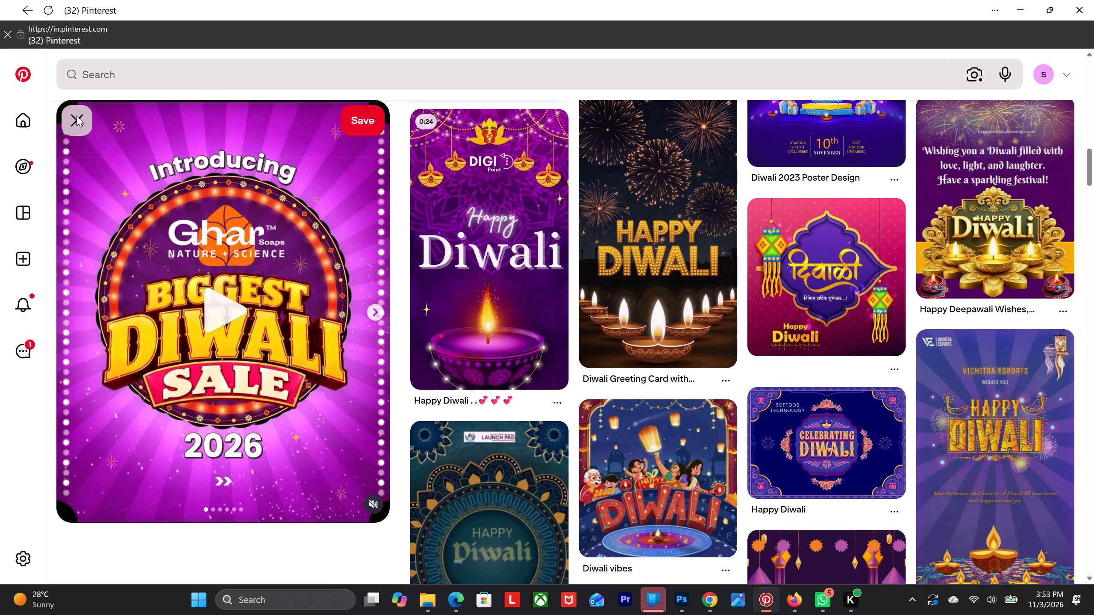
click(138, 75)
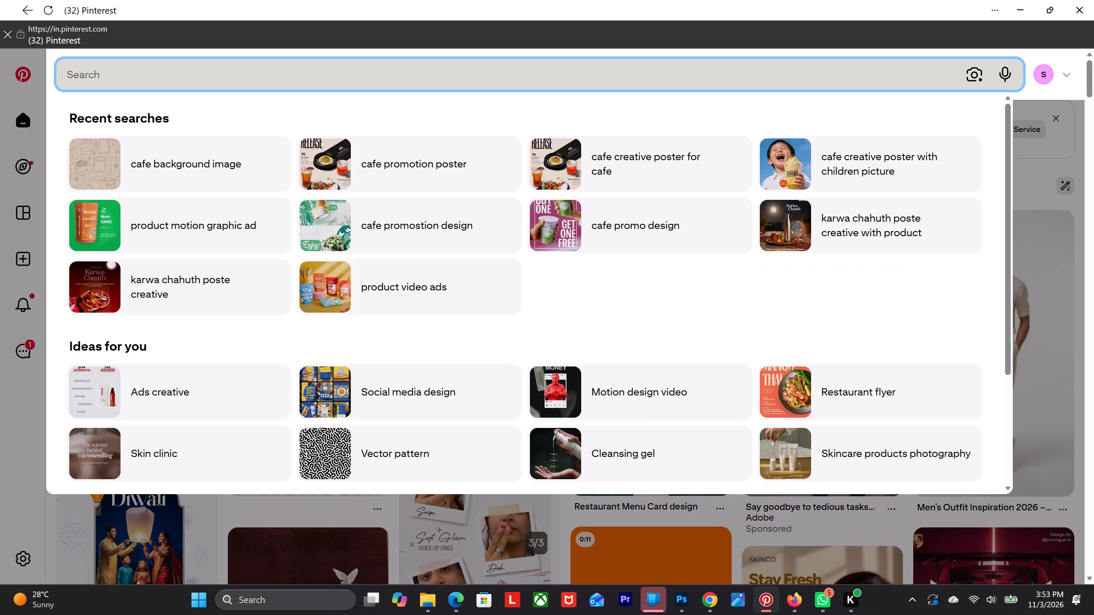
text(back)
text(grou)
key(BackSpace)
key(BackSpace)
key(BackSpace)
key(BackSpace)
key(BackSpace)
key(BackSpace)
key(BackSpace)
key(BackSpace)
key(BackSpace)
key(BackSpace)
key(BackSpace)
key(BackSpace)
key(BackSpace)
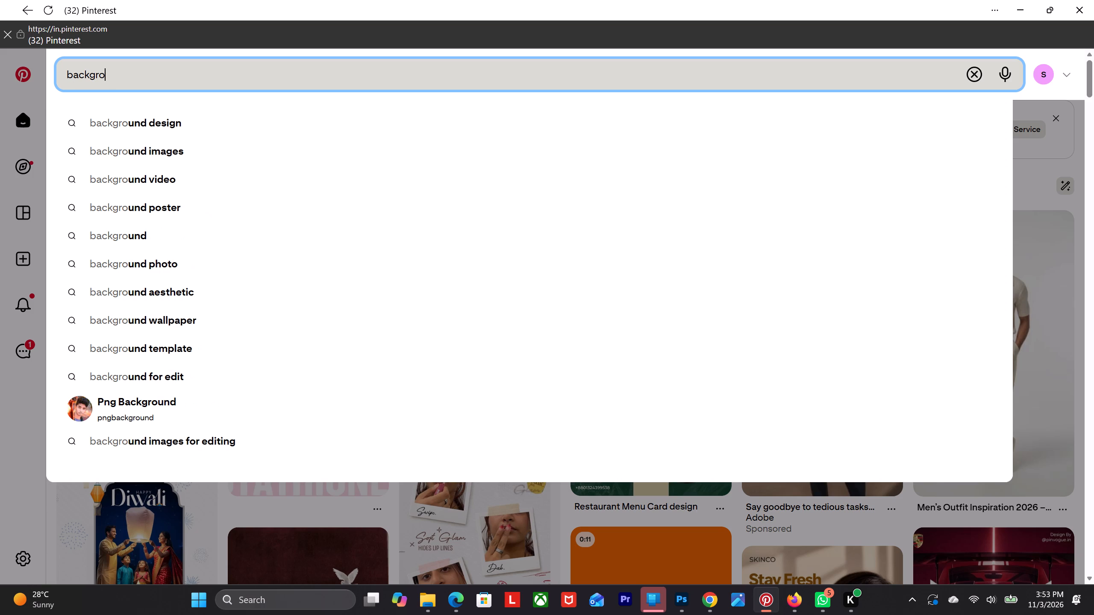
Search Pinterest for redio wave and open the suggested Rediowave profile.
text(redio)
key(space)
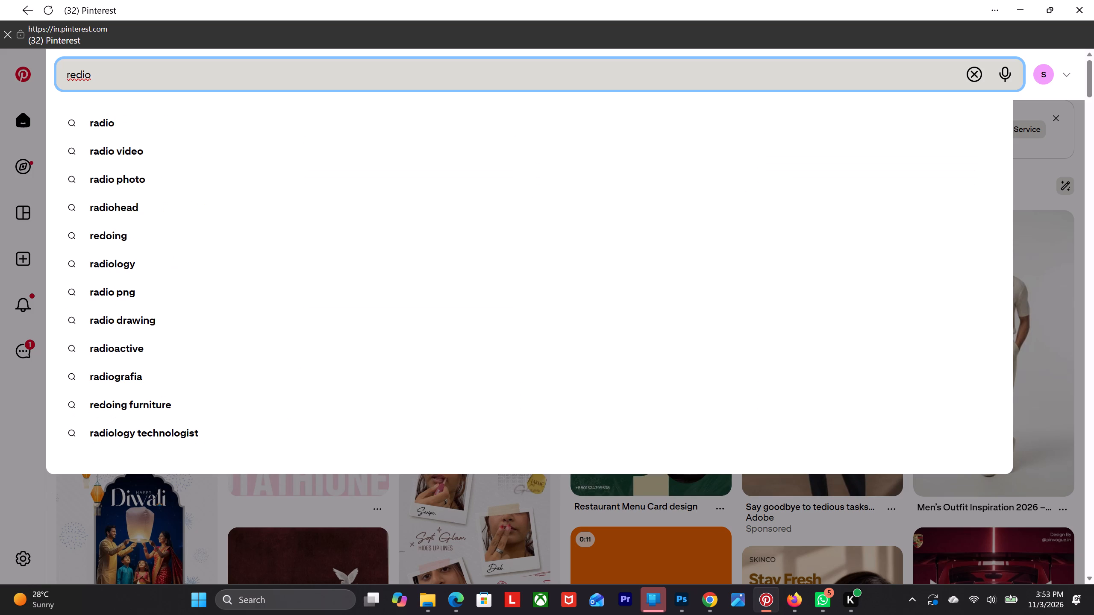
text(nane)
key(space)
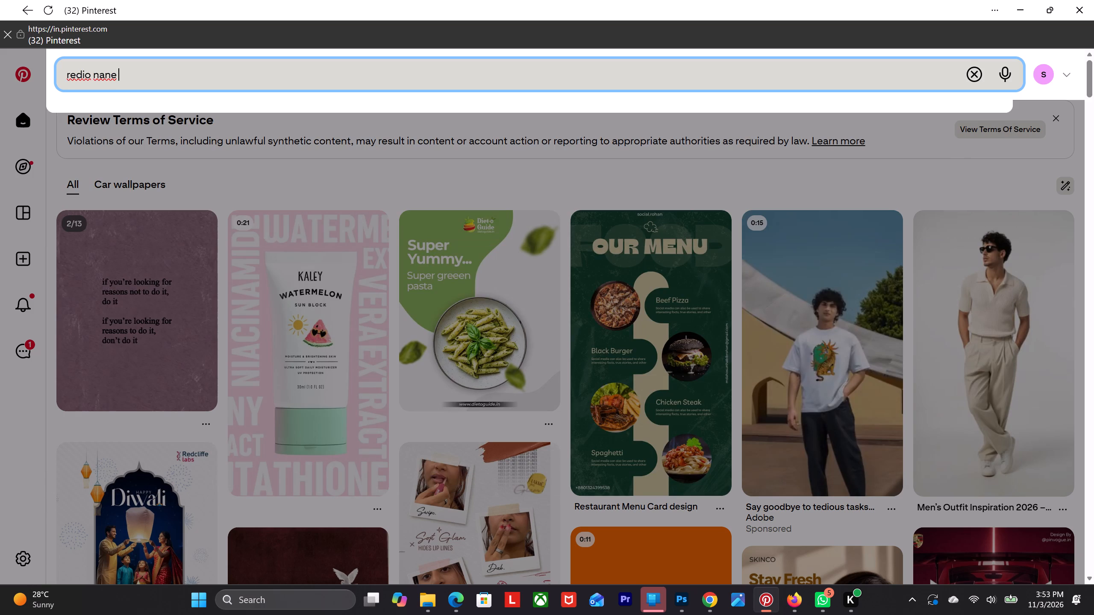
key(BackSpace)
key(BackSpace)
key(BackSpace)
key(BackSpace)
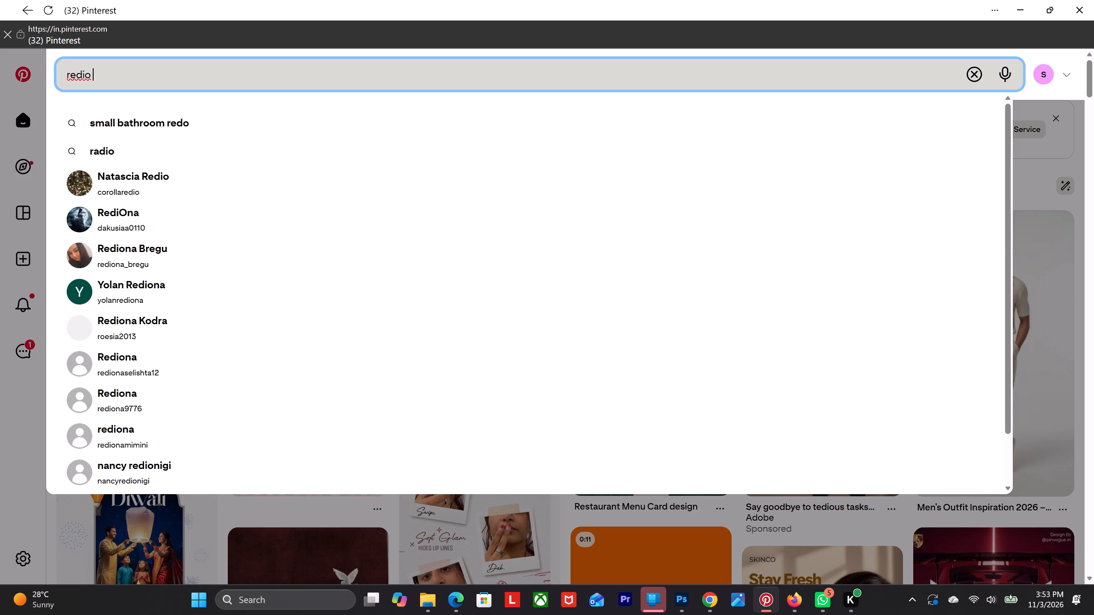
key(BackSpace)
text(ba)
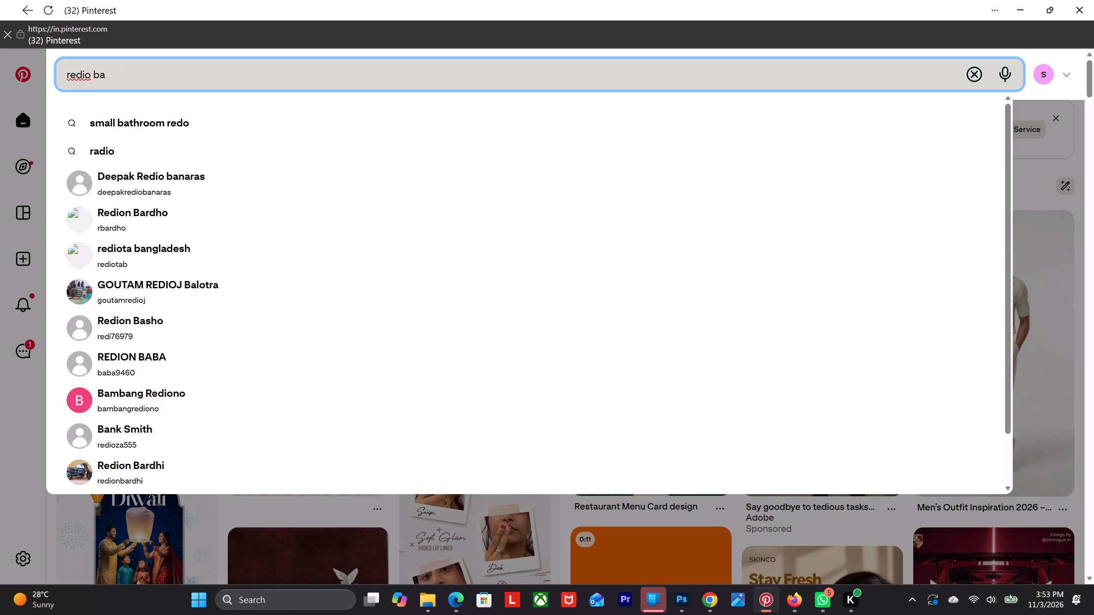
key(BackSpace)
key(BackSpace)
text(wa)
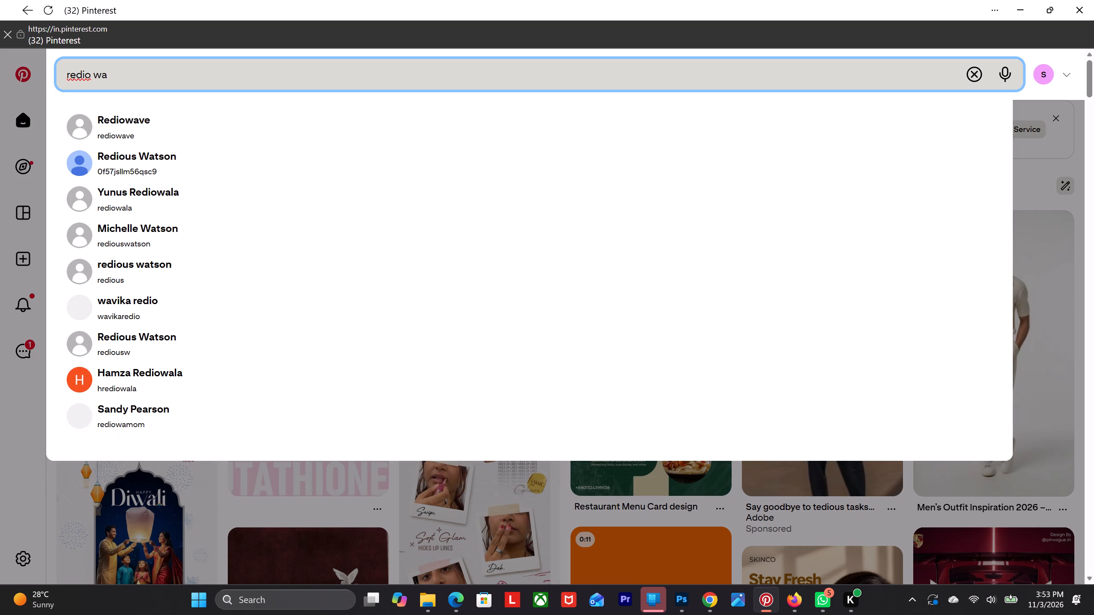
text(ve)
key(space)
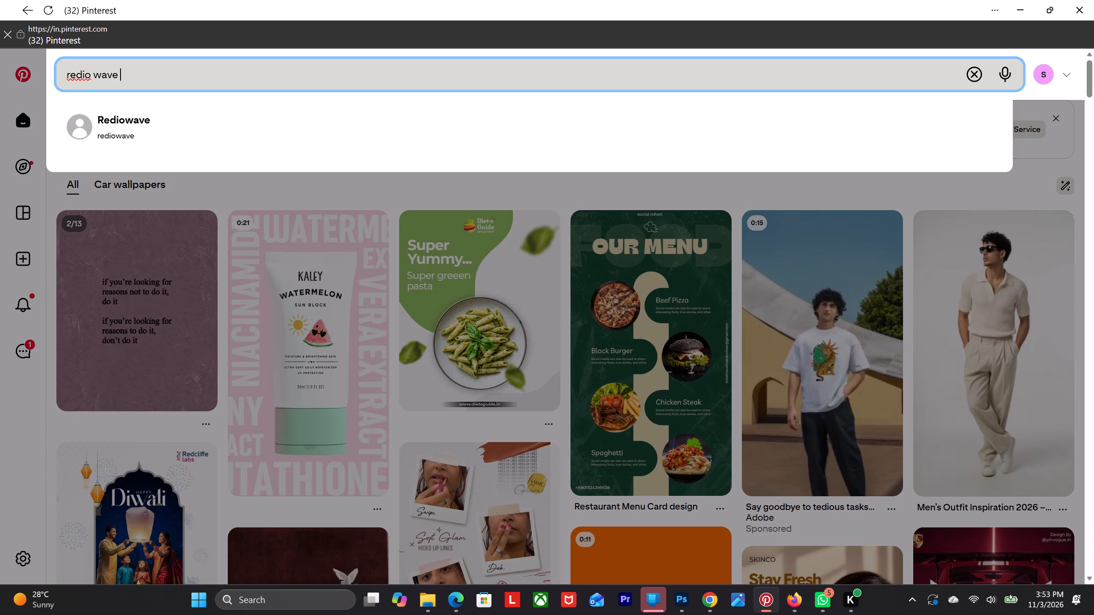
click(151, 138)
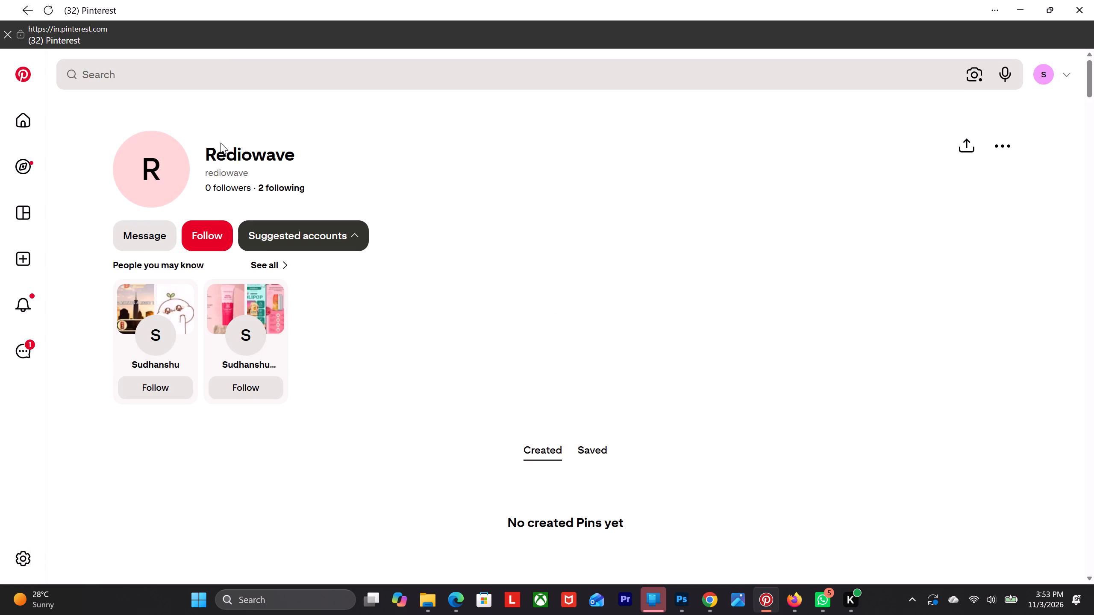
Copy the profile name Rediowave and use it to search Pinterest for Rediowave background.
drag(217, 154, 208, 150)
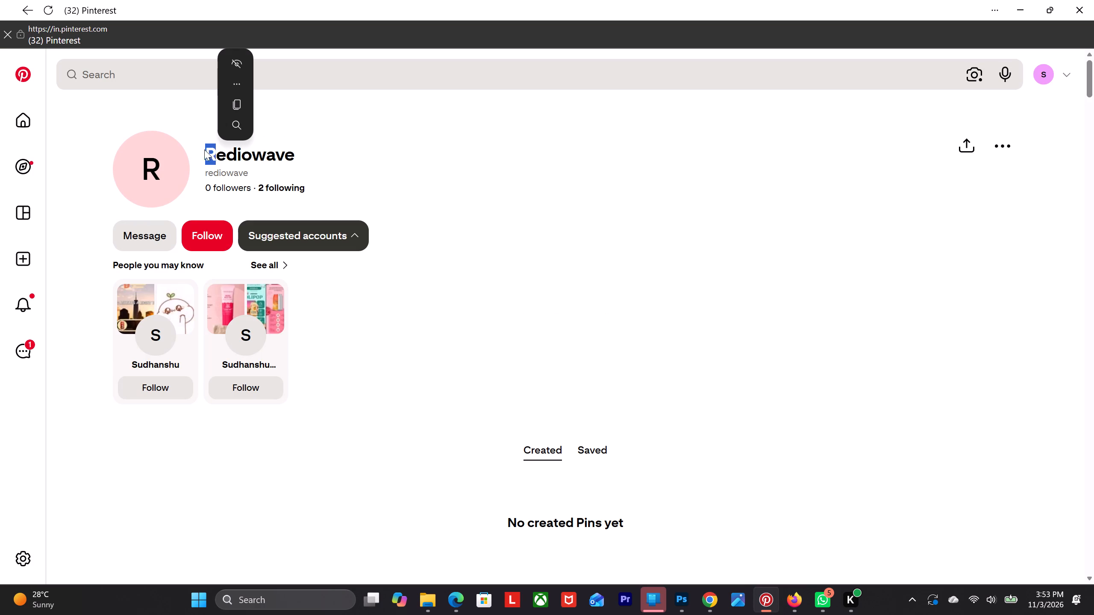
click(292, 155)
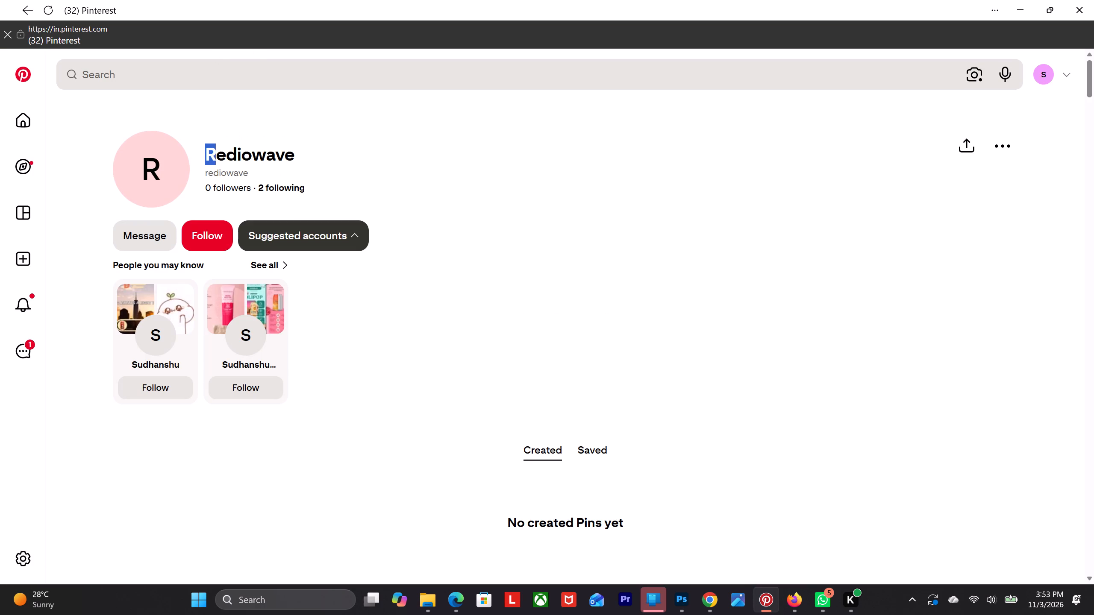
drag(292, 155, 131, 167)
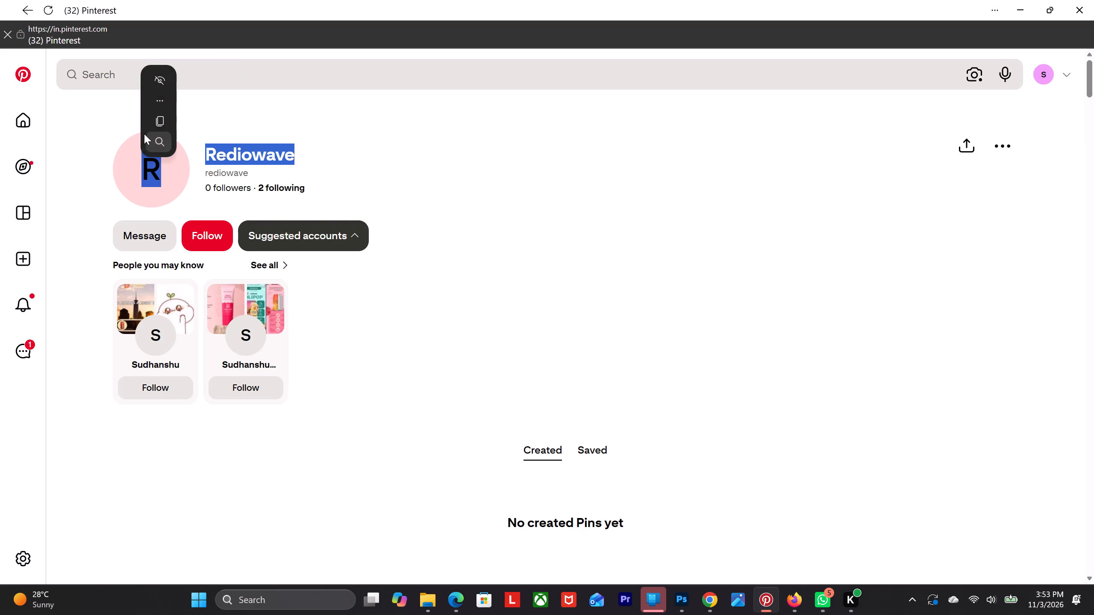
click(298, 150)
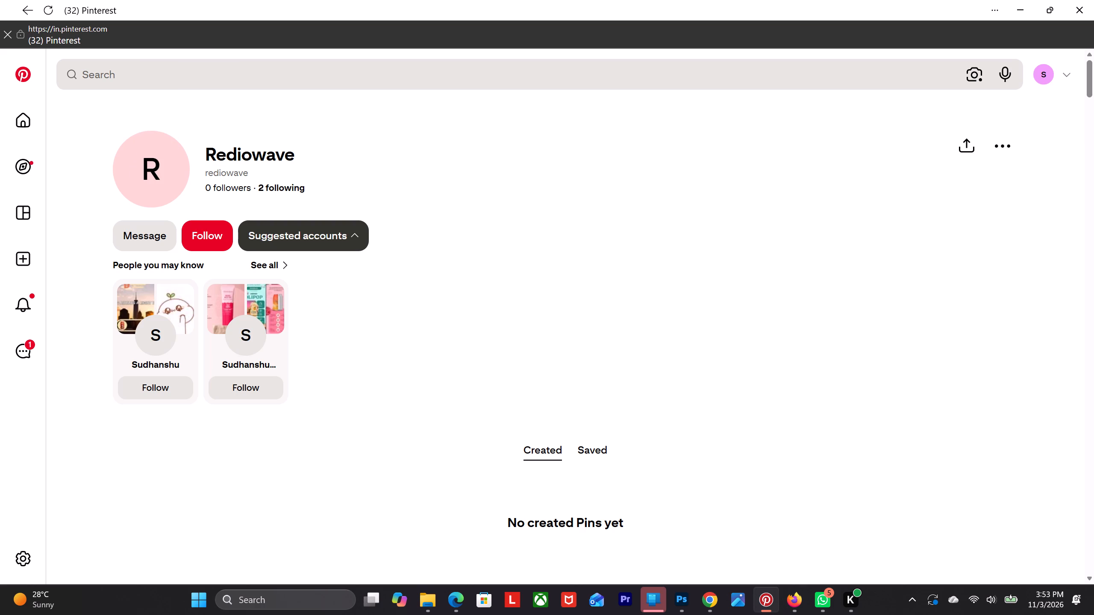
drag(291, 158, 207, 145)
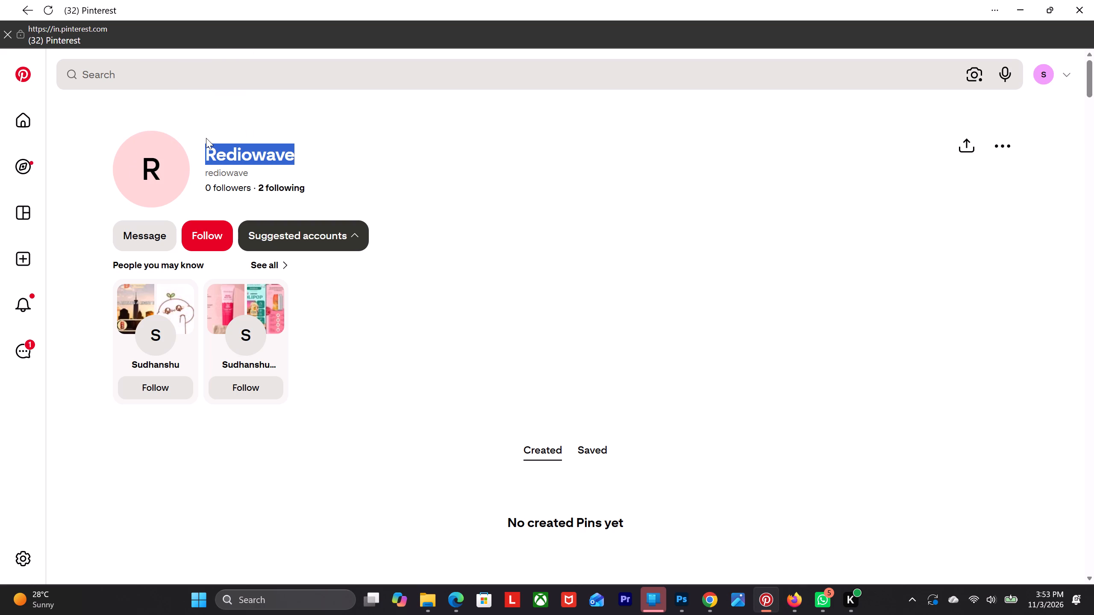
key(ctrl+c)
click(199, 73)
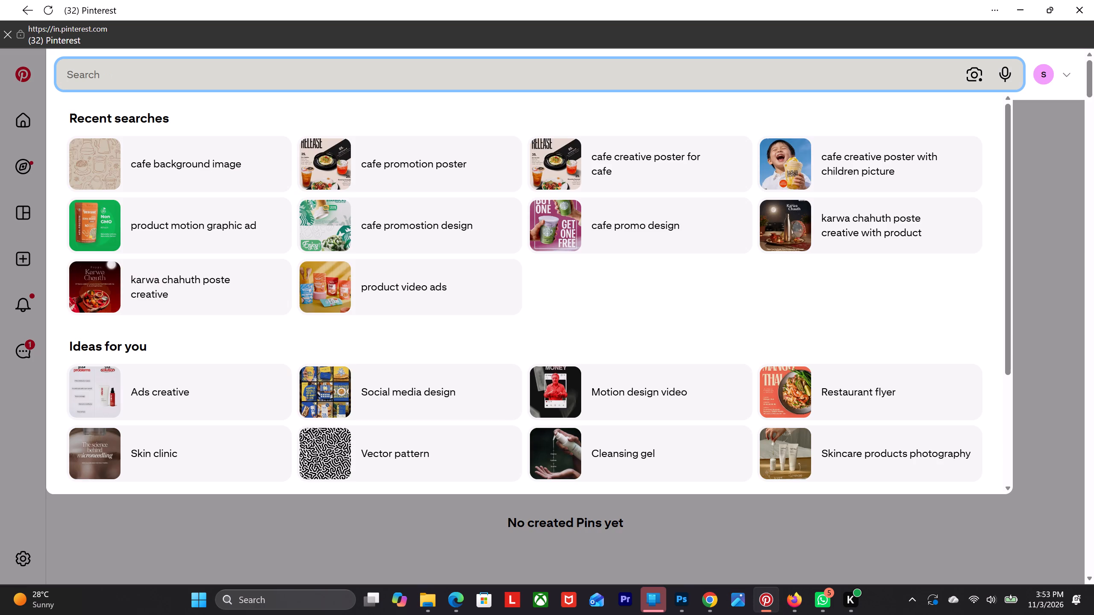
key(ctrl+v)
key(space)
text(b)
text(ck)
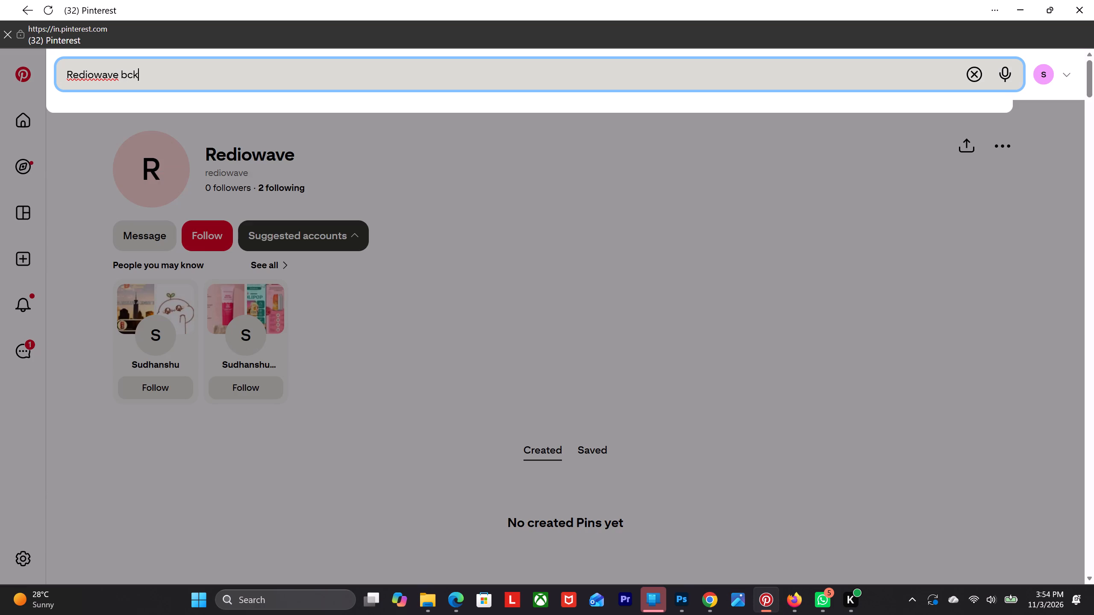
key(BackSpace)
key(BackSpace)
key(a)
text(ck)
text(gr)
text(ou)
key(n)
text(d)
key(space)
key(Return)
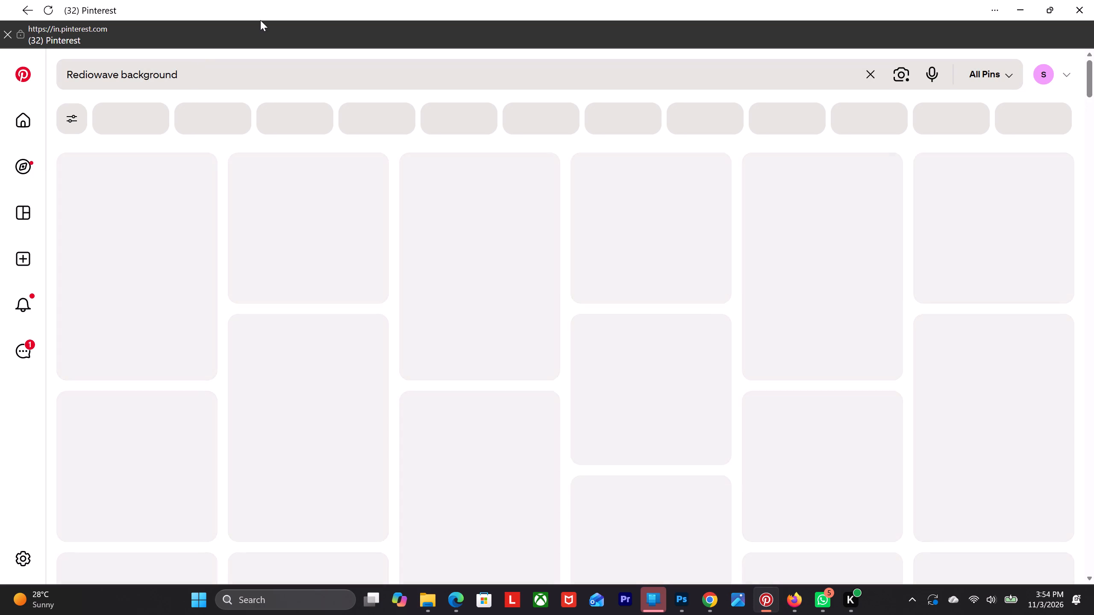
Look through the Pinterest results for Rediowave background for a purple ray background like the one in the Diwali sale poster.
scroll(342, 366, down, 6)
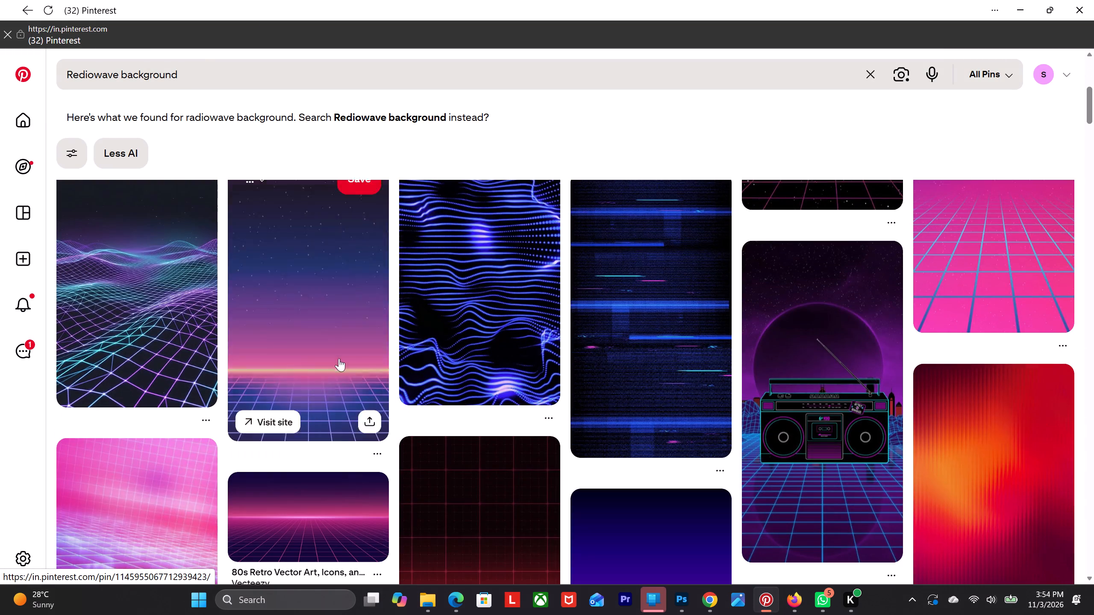
scroll(341, 354, down, 6)
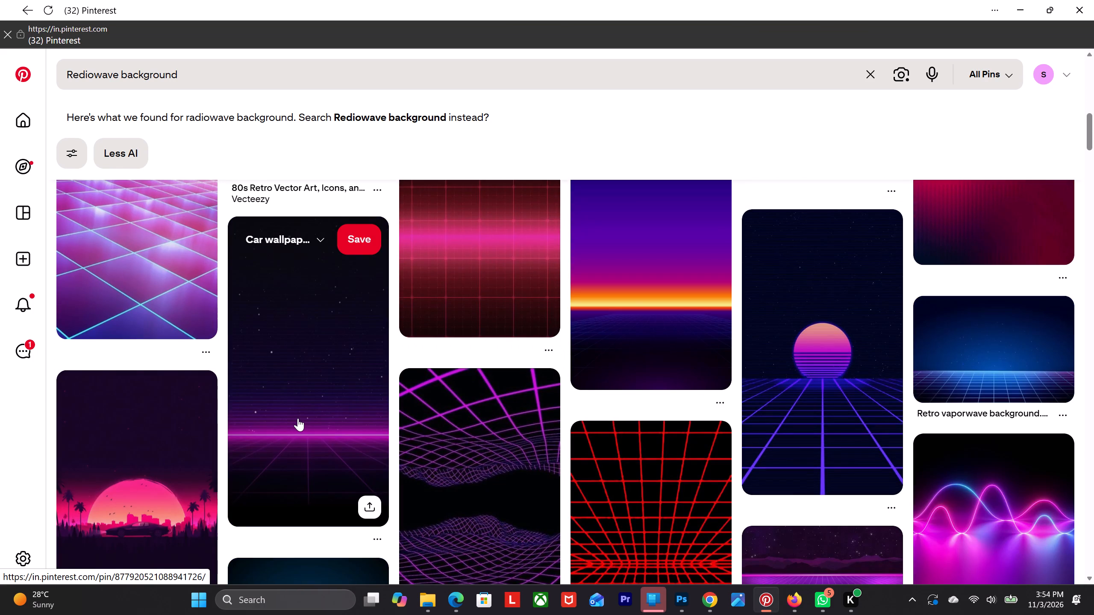
scroll(305, 412, down, 17)
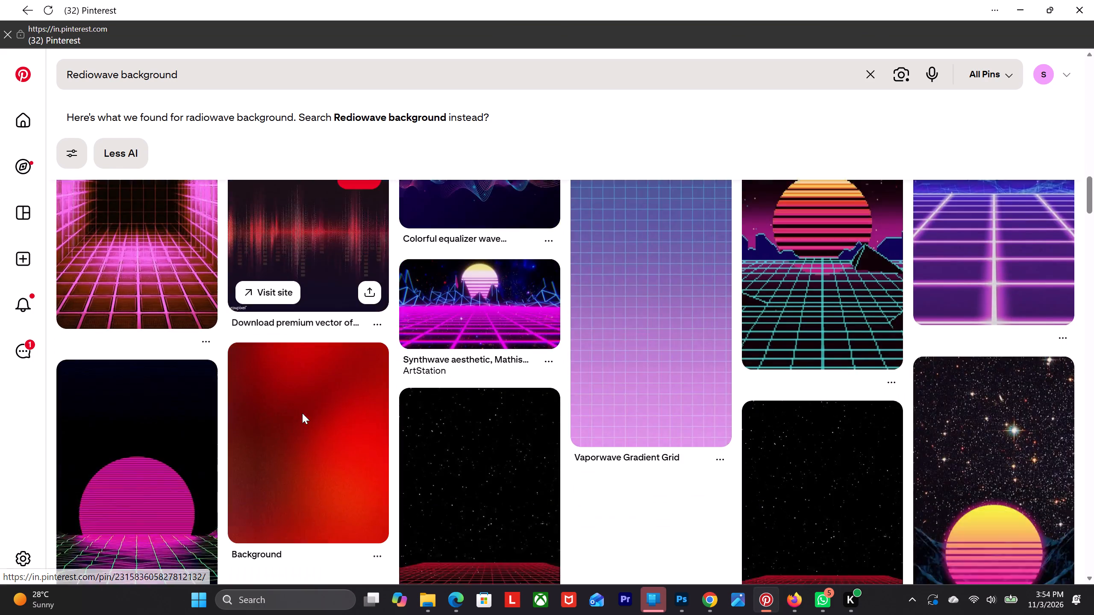
scroll(302, 413, down, 14)
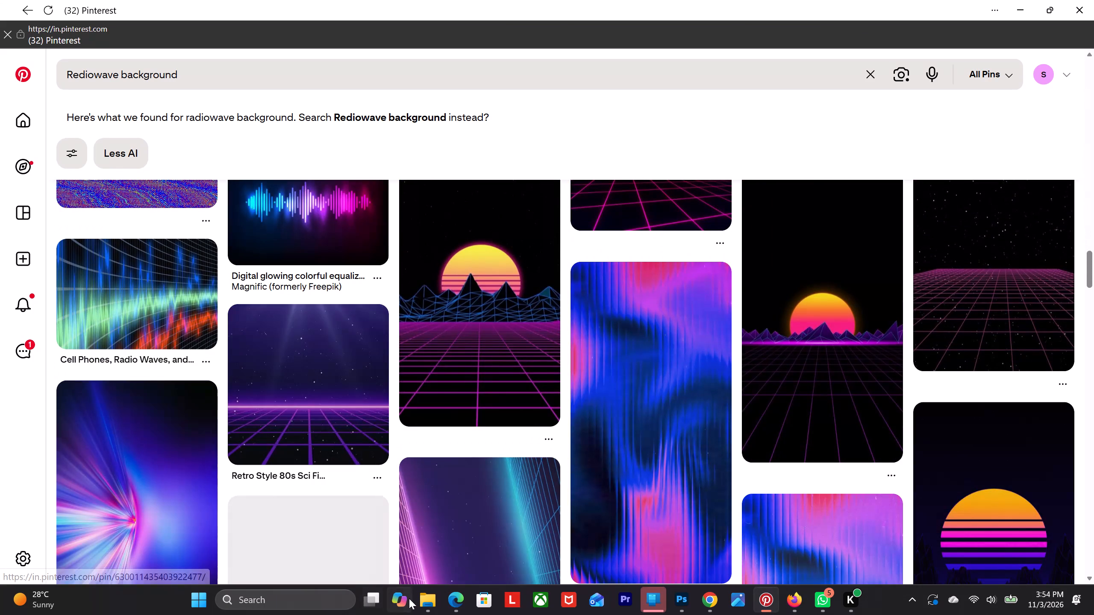
scroll(398, 445, down, 14)
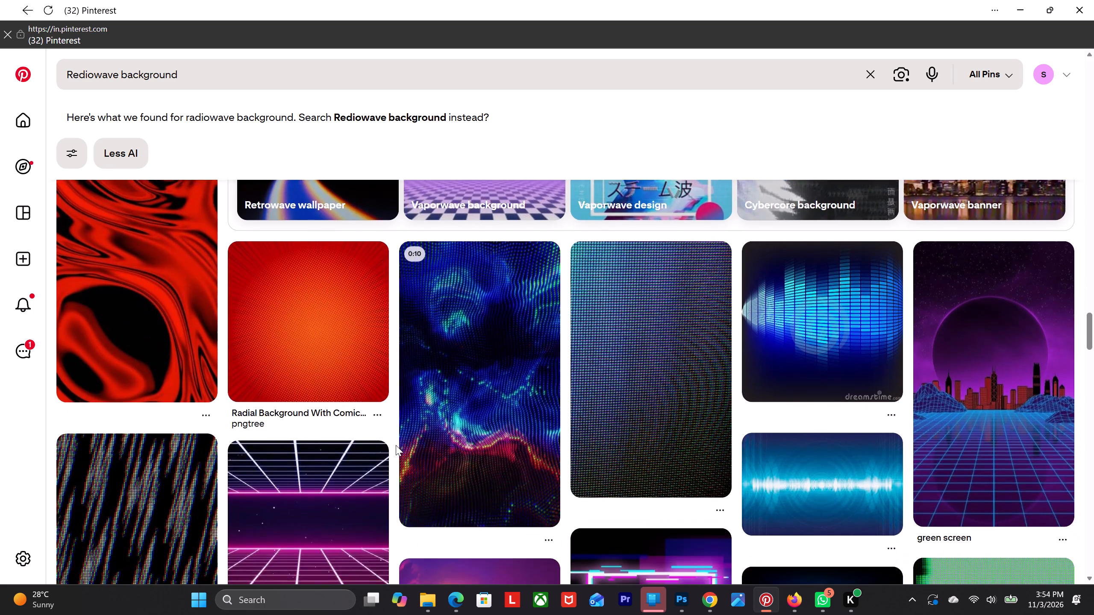
scroll(395, 446, down, 19)
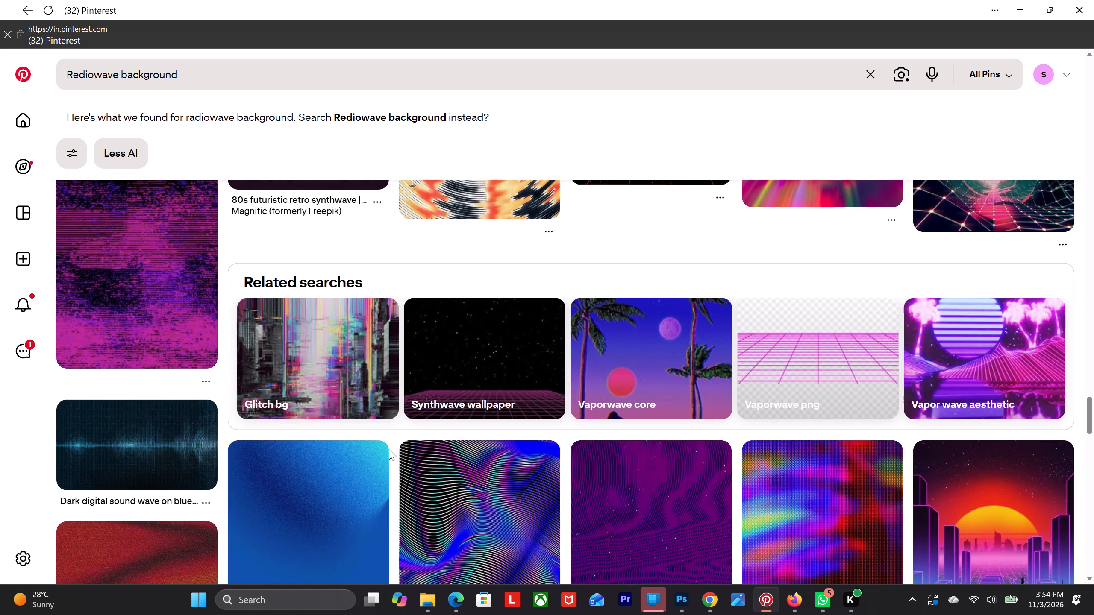
Look again at the Ghar Soaps Diwali sale poster on Instagram in Edge, and switch to Chrome.
click(458, 614)
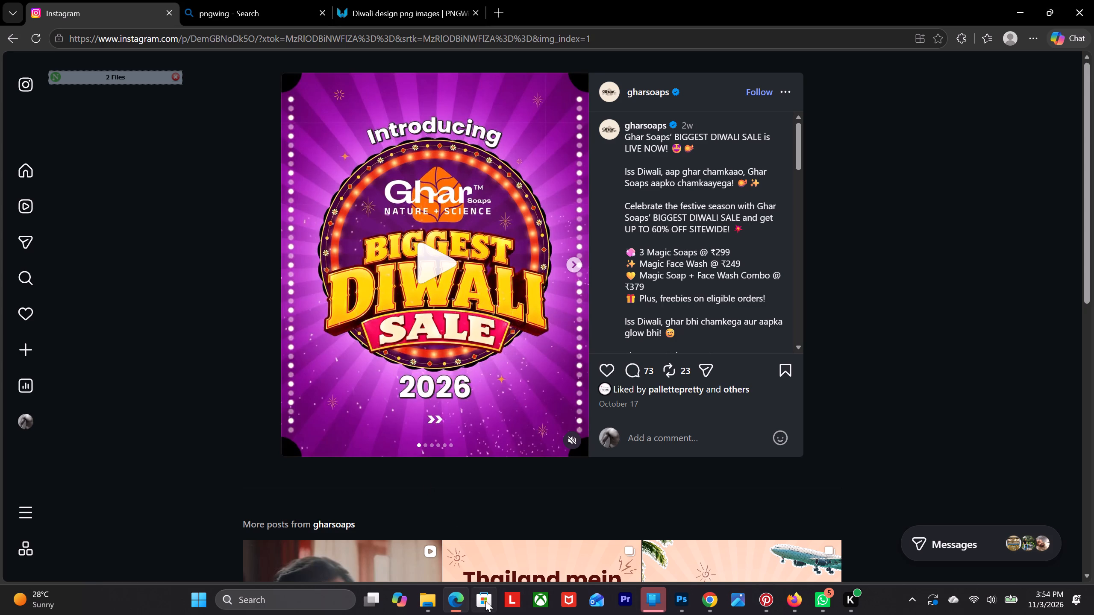
click(700, 610)
scroll(541, 301, up, 2)
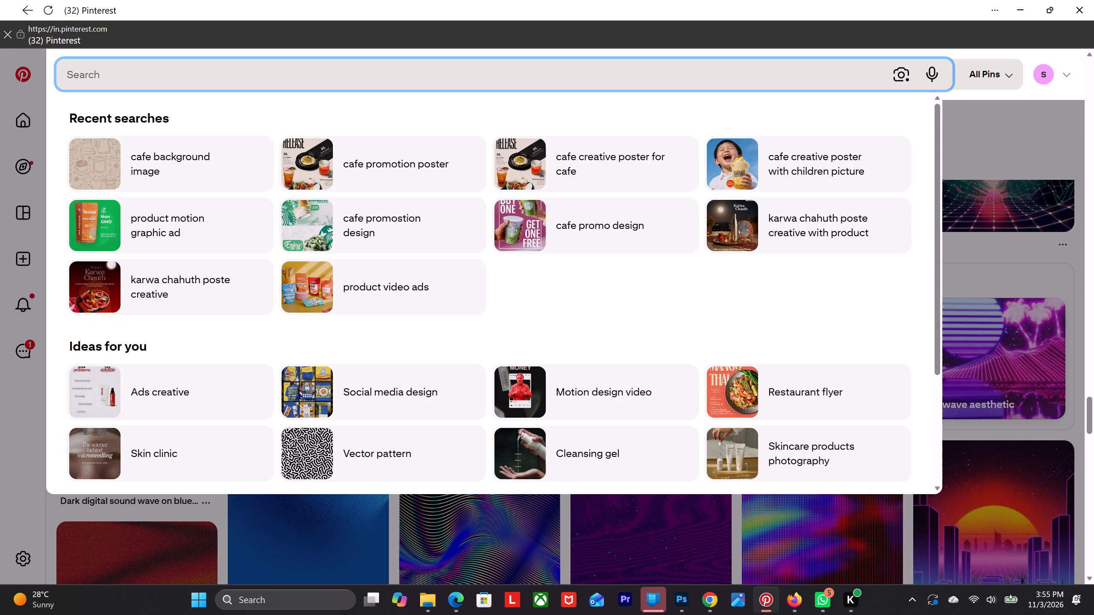
key(ctrl+v)
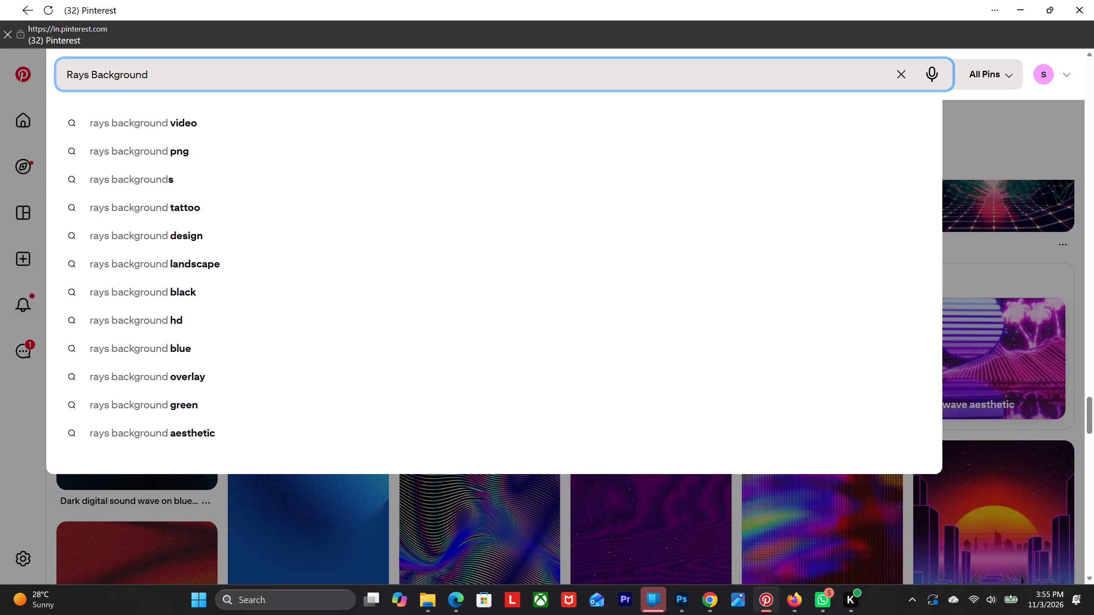
key(Return)
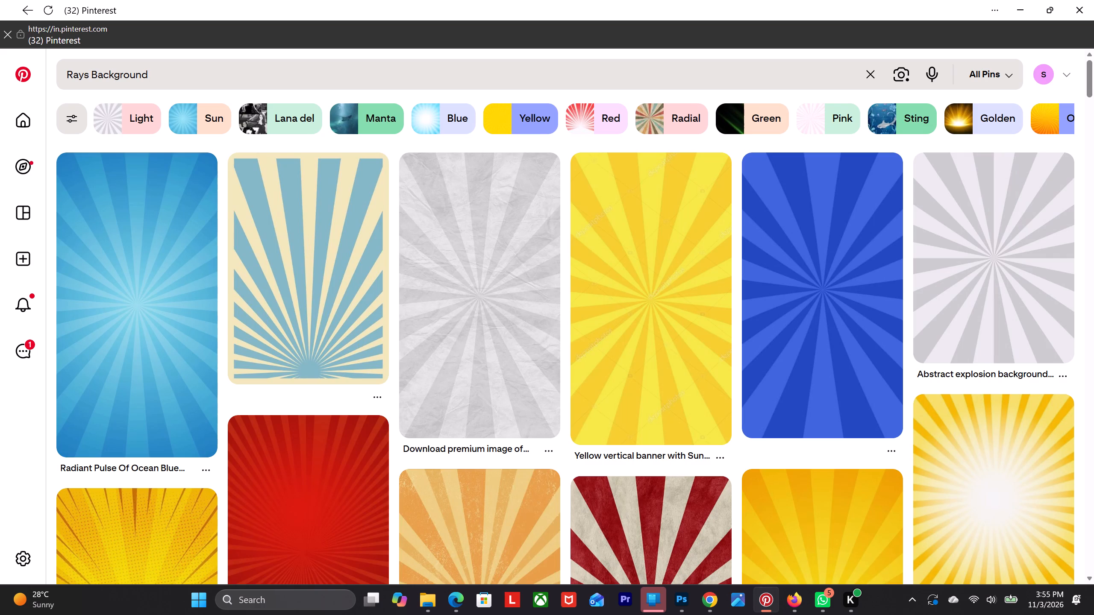
Find the pink sun ray iPhone wallpaper pin among the results, download its image and return to the results.
scroll(193, 285, down, 6)
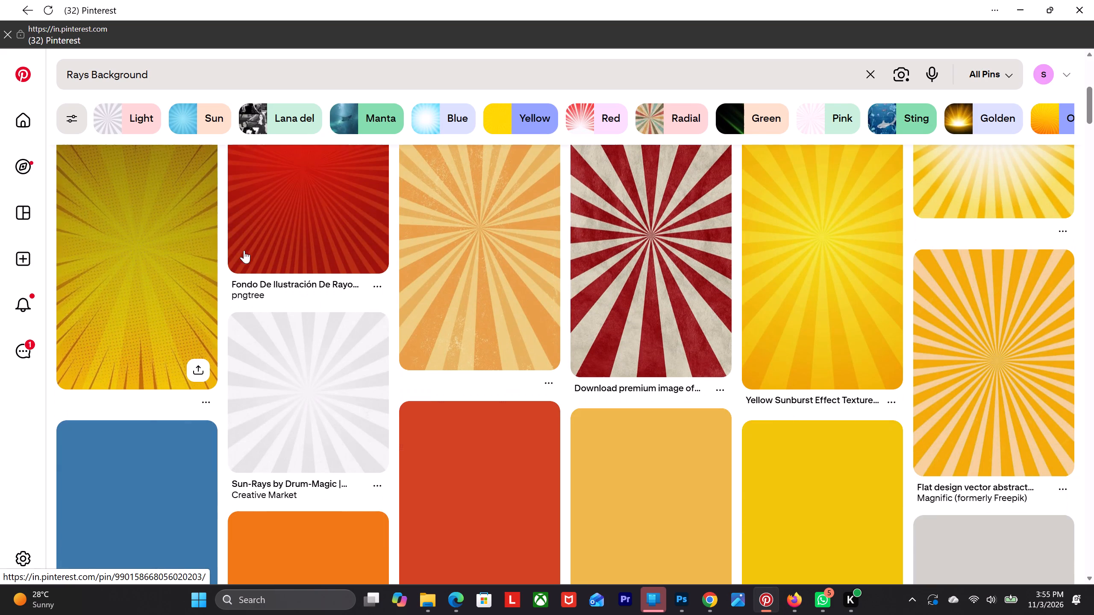
scroll(245, 253, down, 12)
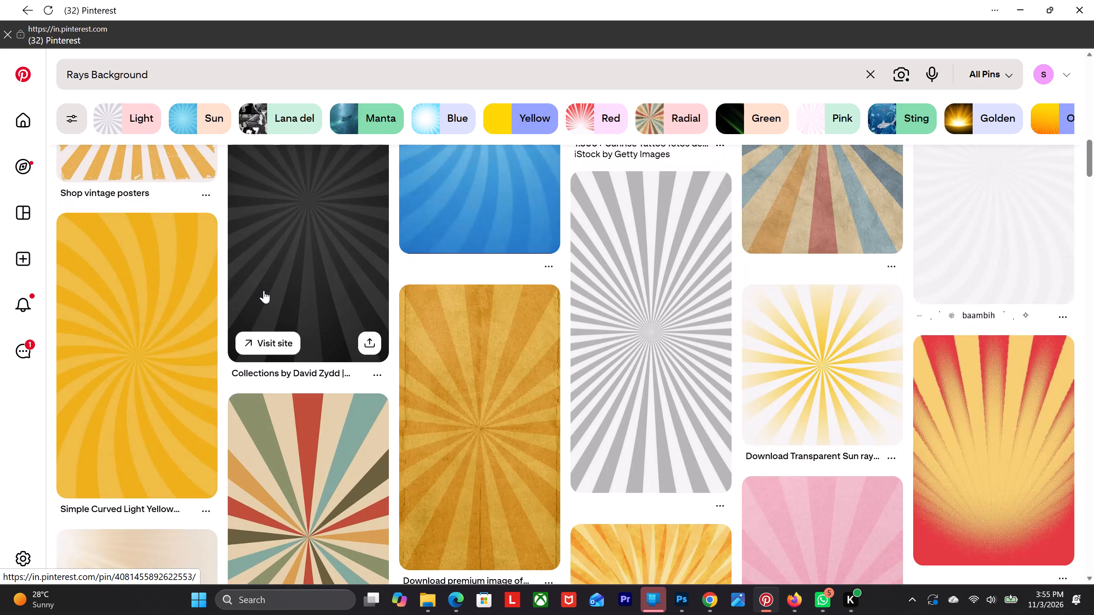
scroll(266, 275, down, 3)
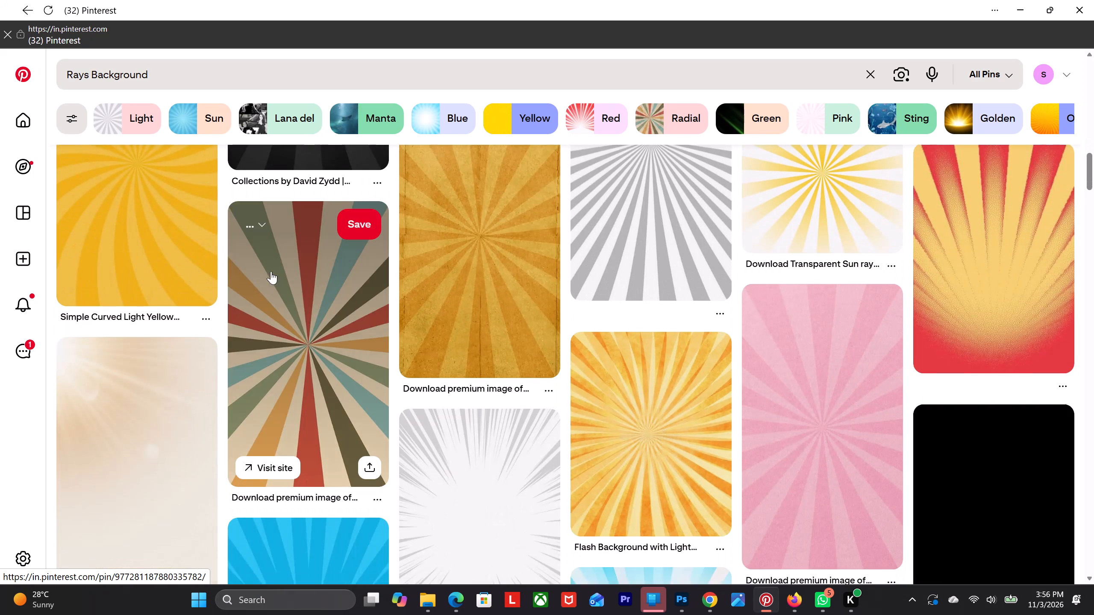
scroll(283, 256, down, 3)
click(794, 269)
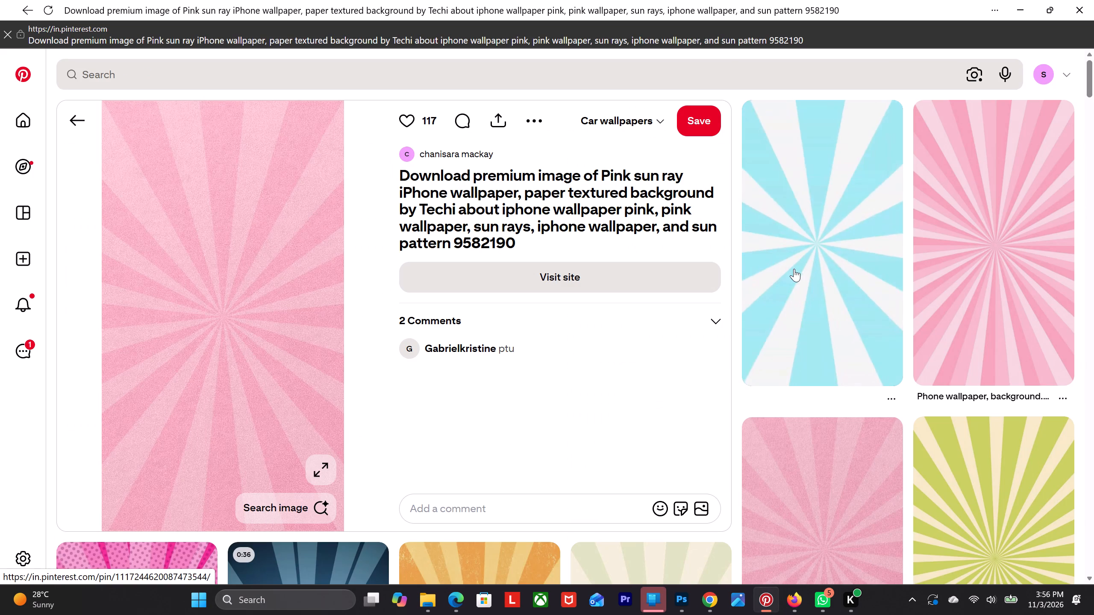
click(542, 115)
click(521, 162)
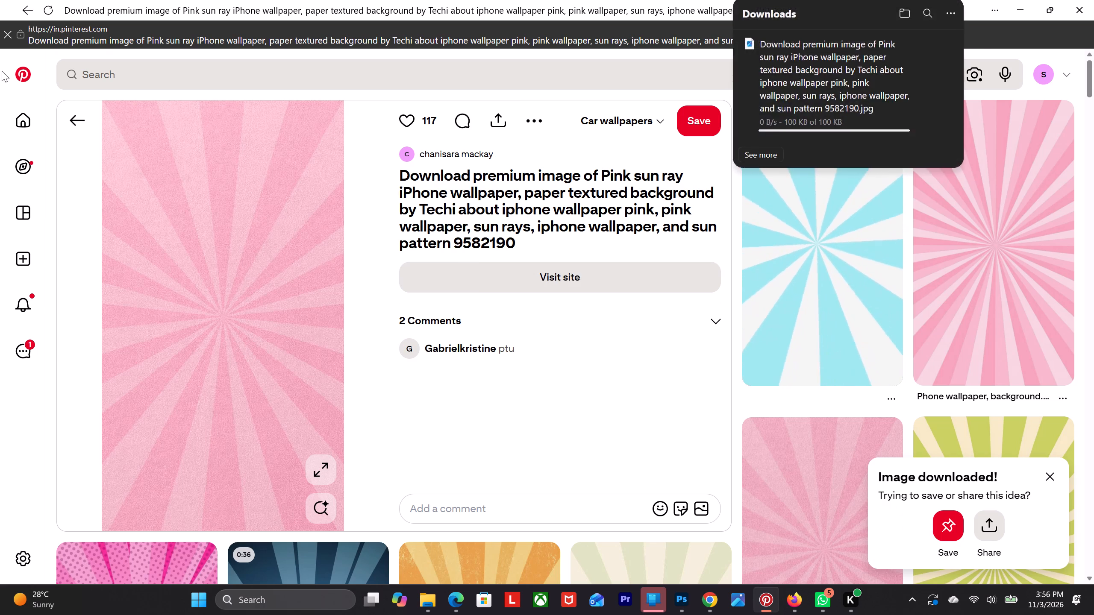
click(80, 116)
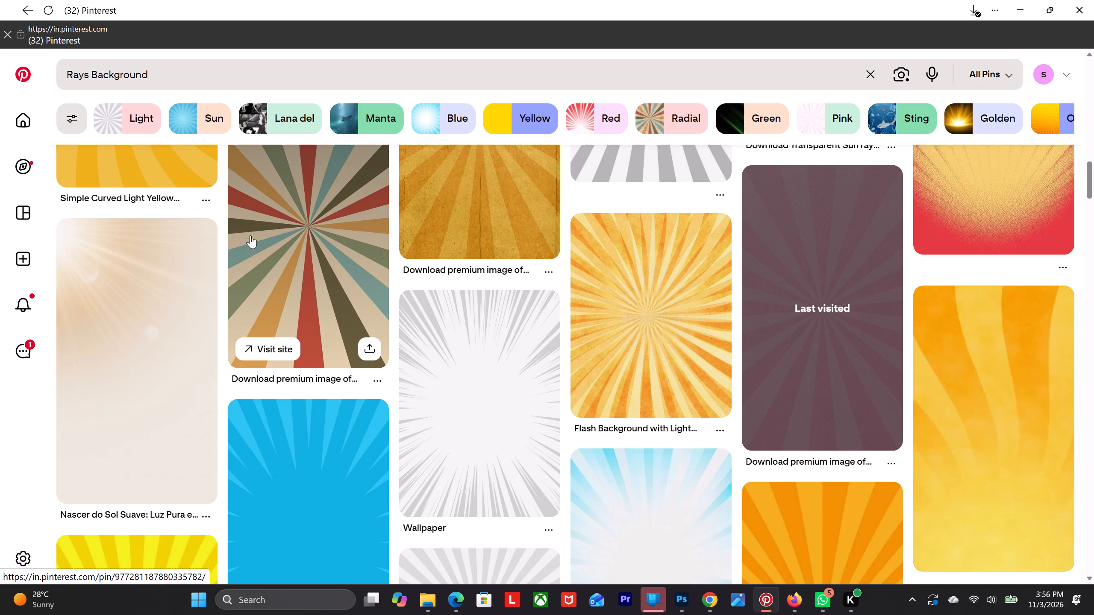
Browse the ray results further and download the white background with purple sun rays vector image.
scroll(249, 236, up, 7)
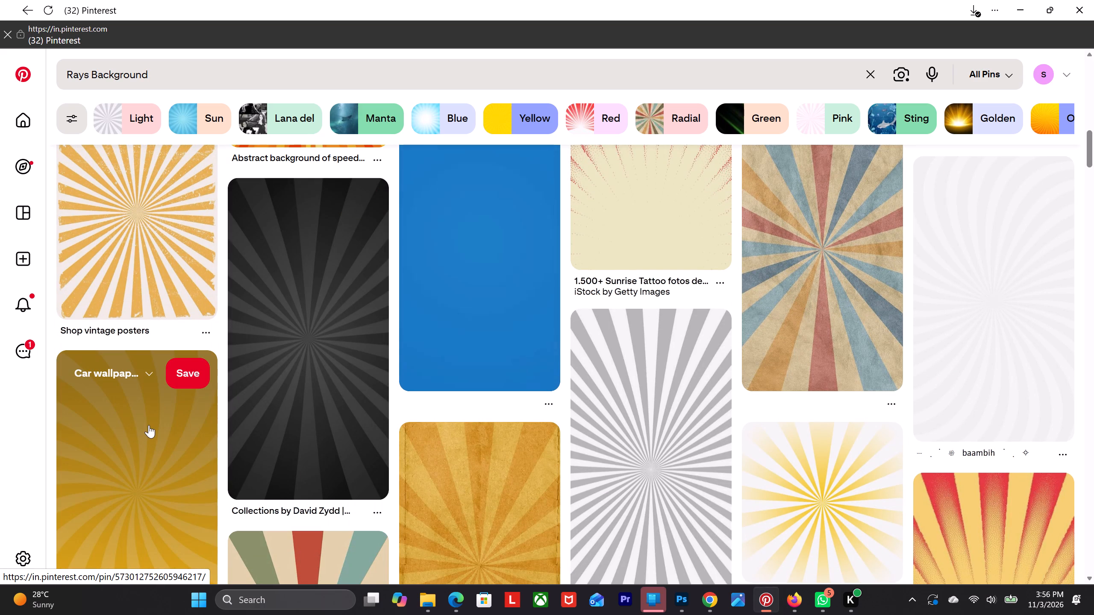
scroll(149, 425, down, 2)
scroll(164, 404, up, 3)
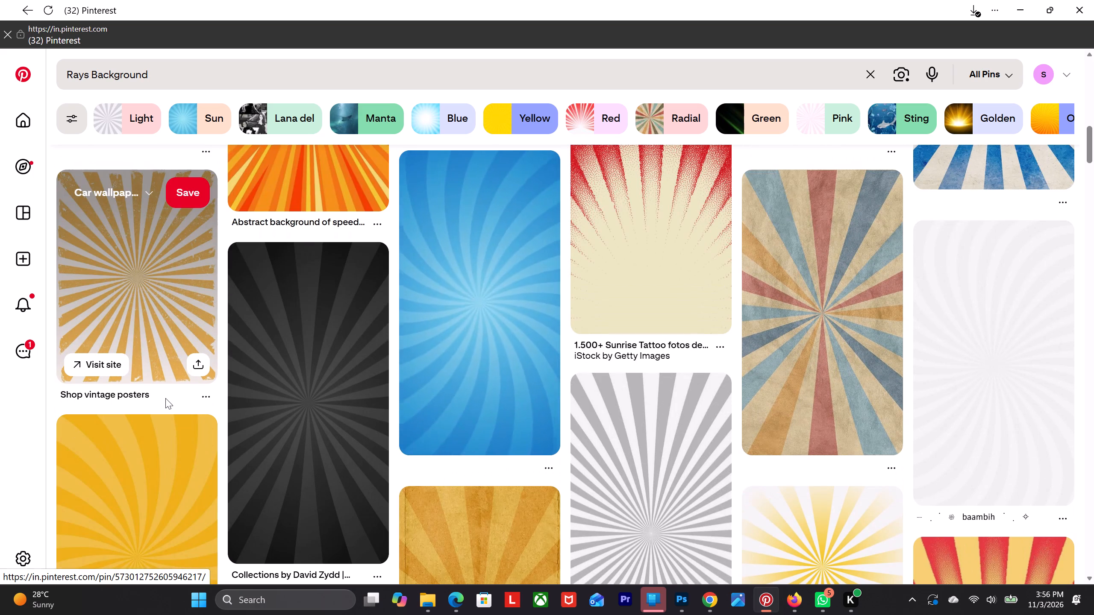
scroll(412, 322, down, 13)
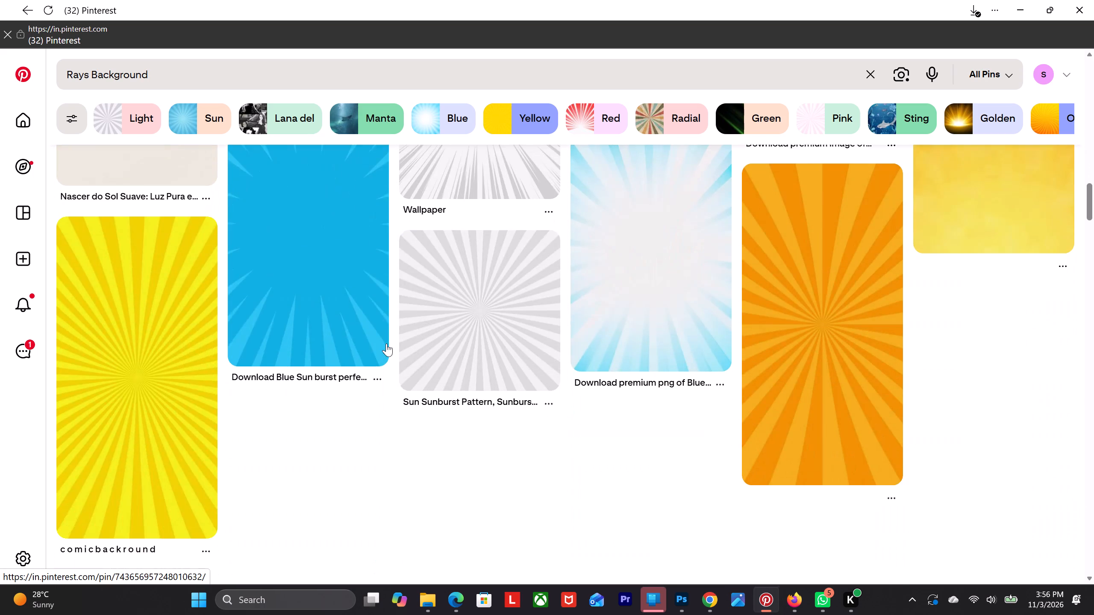
scroll(379, 365, down, 14)
scroll(382, 366, up, 3)
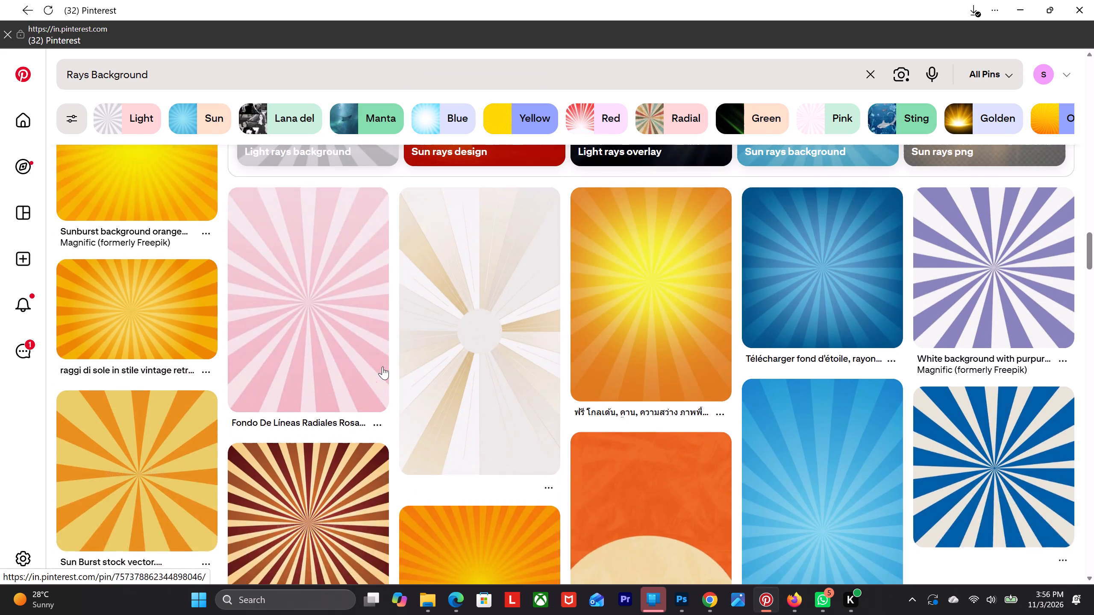
scroll(382, 366, up, 1)
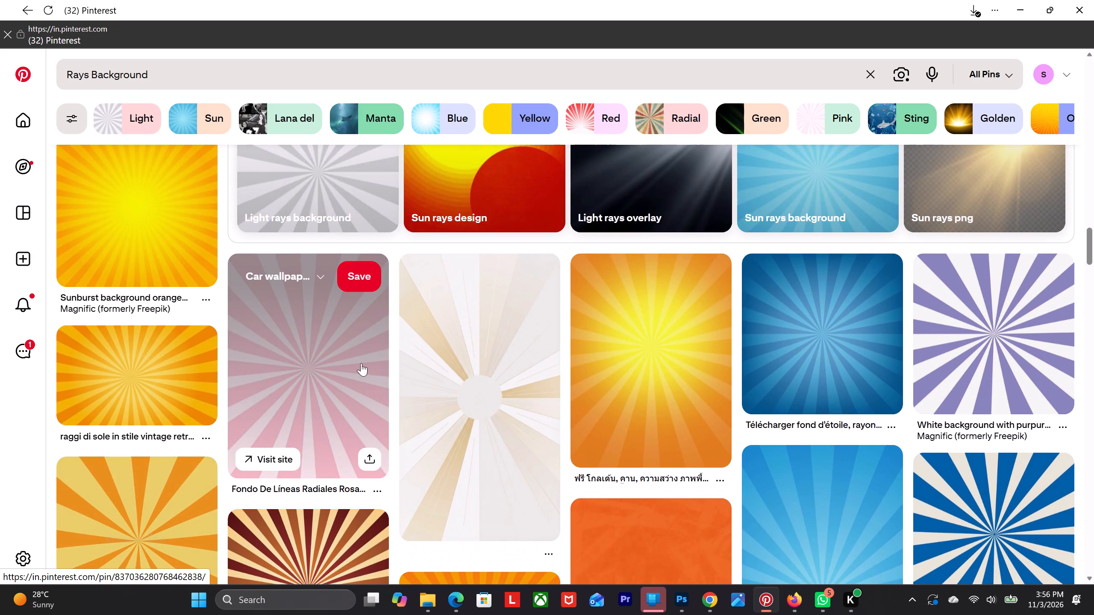
click(966, 362)
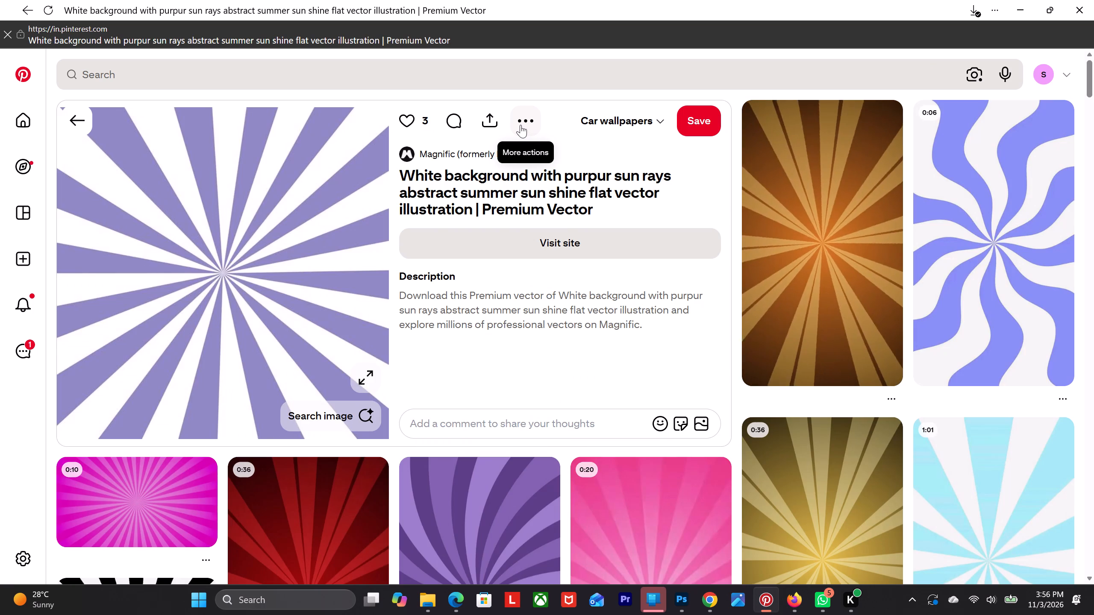
click(521, 125)
click(518, 164)
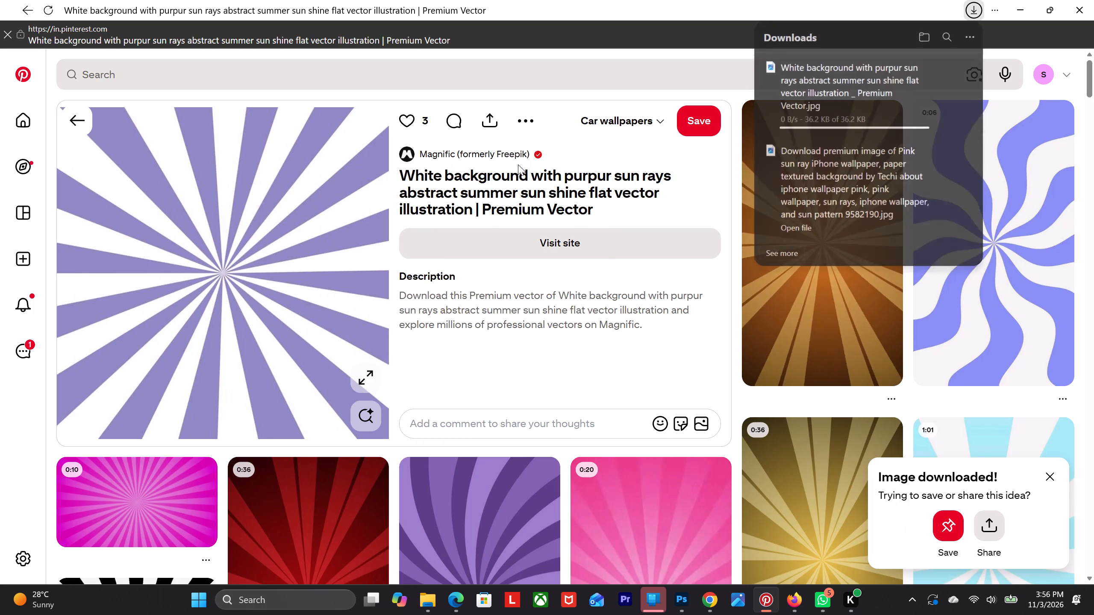
From the related pins, open the purple curved swirl rays wallpaper and download its image.
scroll(295, 479, down, 2)
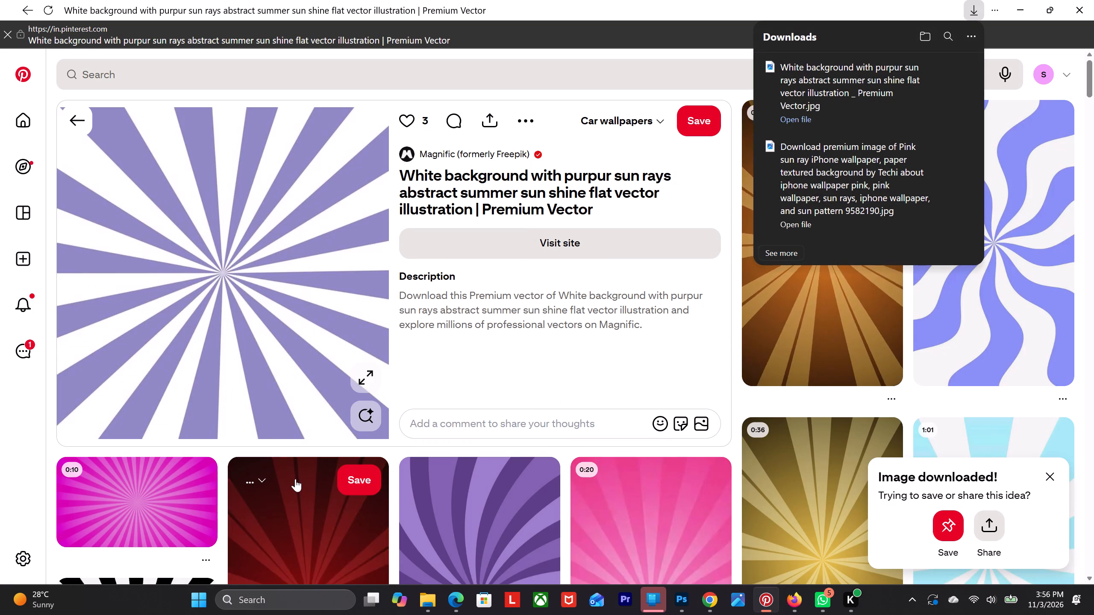
scroll(295, 479, down, 6)
scroll(303, 464, up, 4)
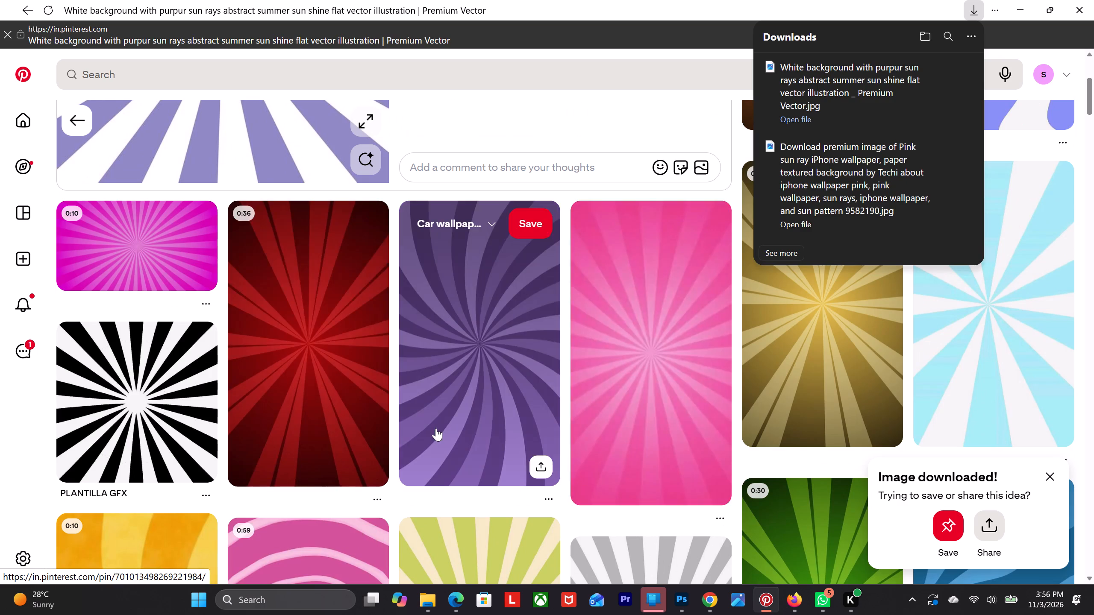
click(442, 422)
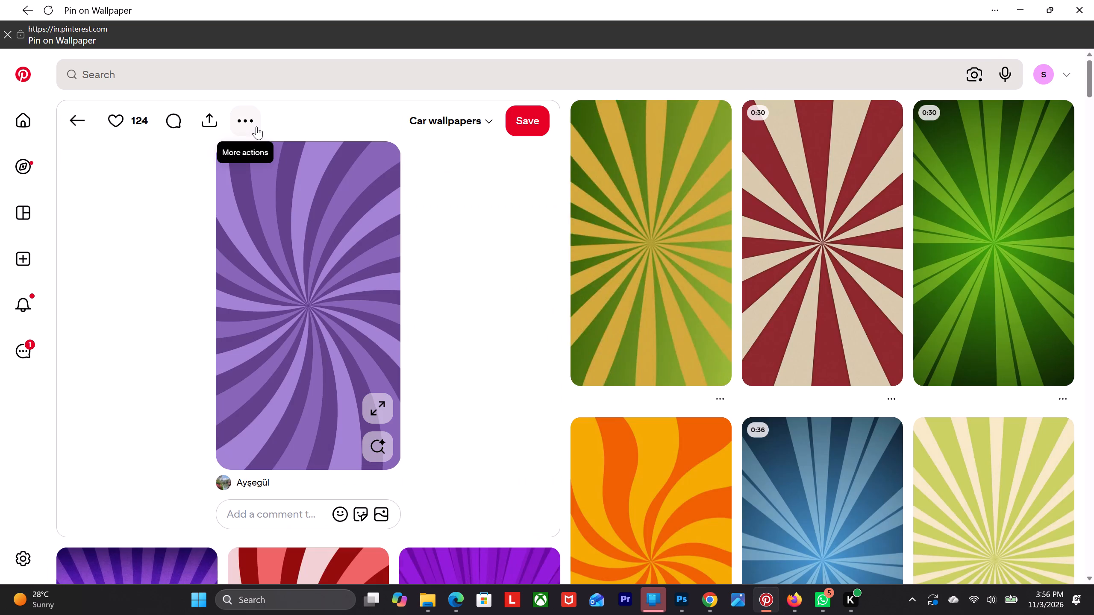
click(256, 126)
click(243, 155)
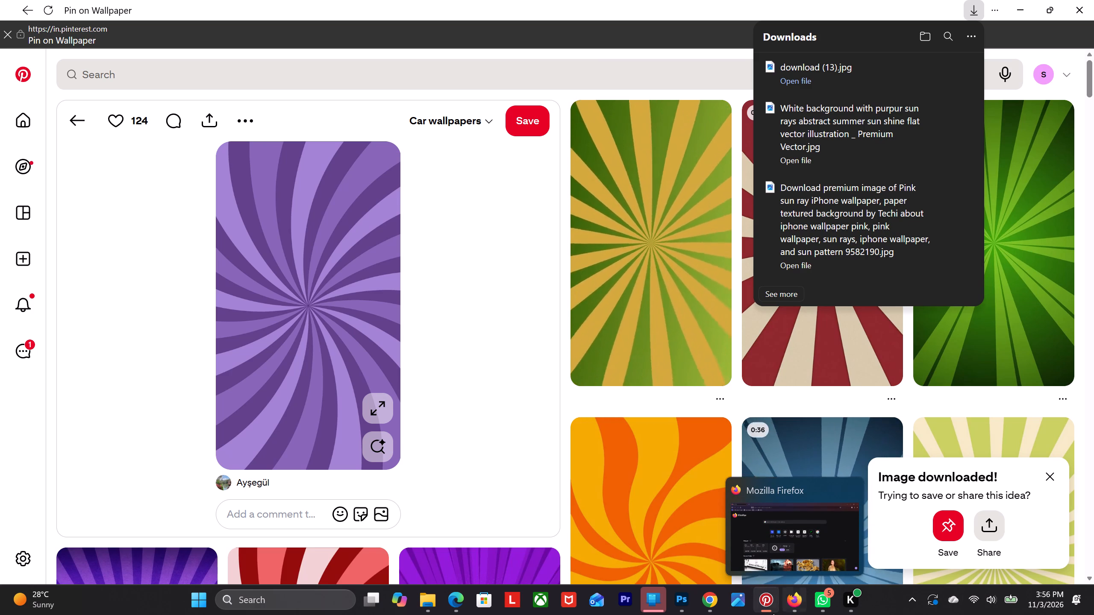
click(677, 610)
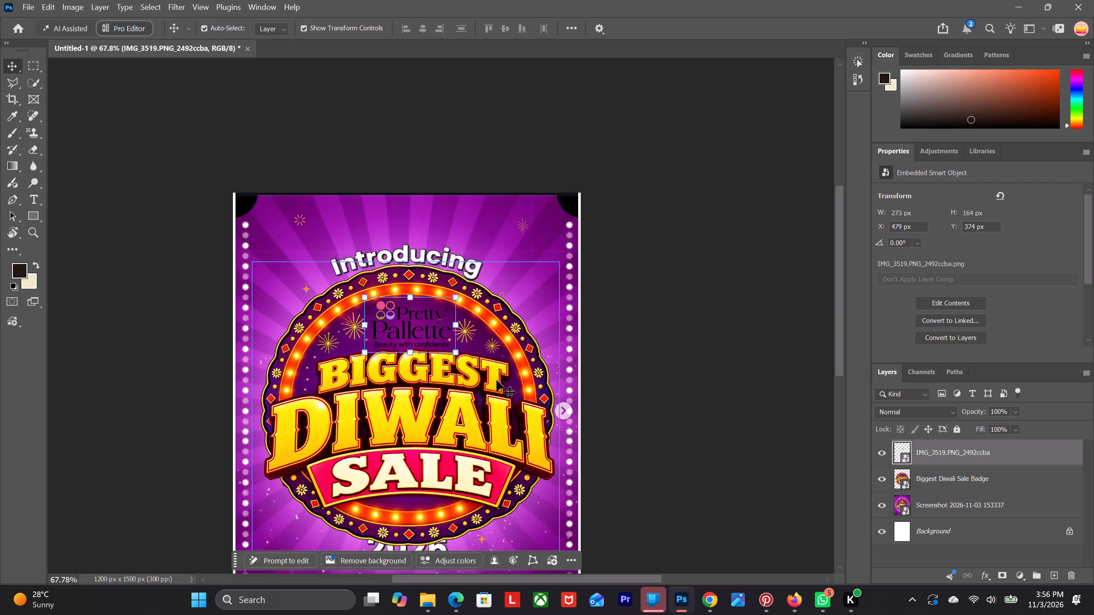
scroll(497, 380, down, 6)
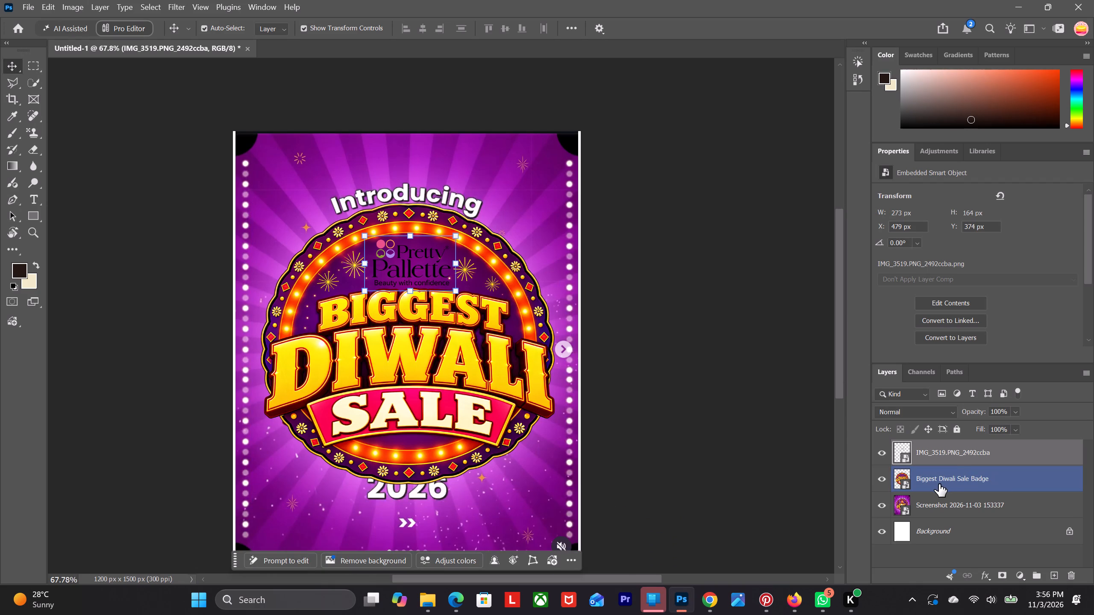
click(891, 508)
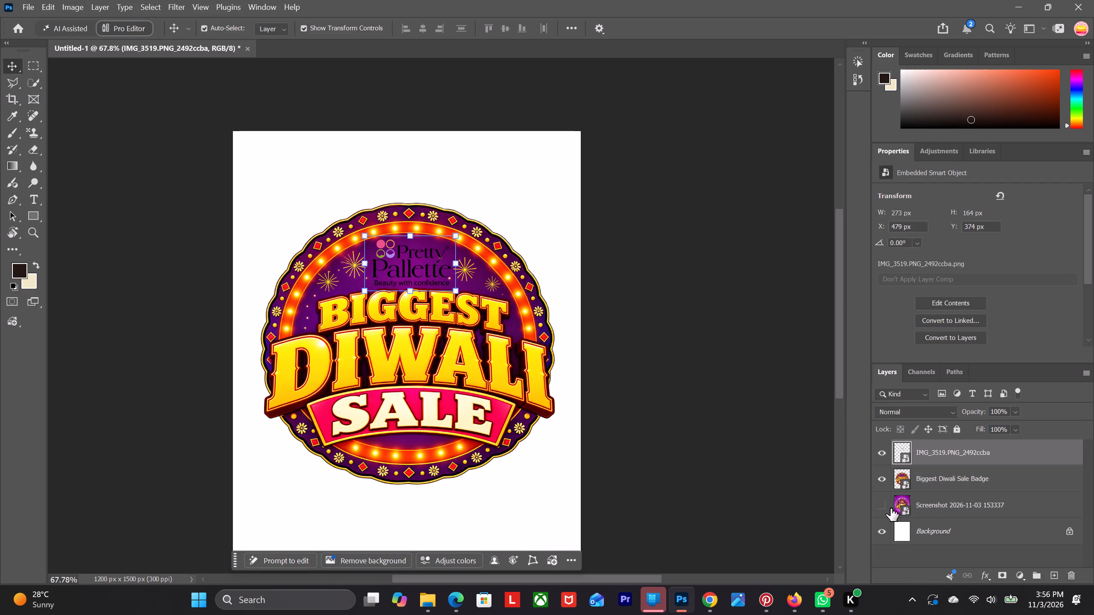
click(891, 508)
click(157, 288)
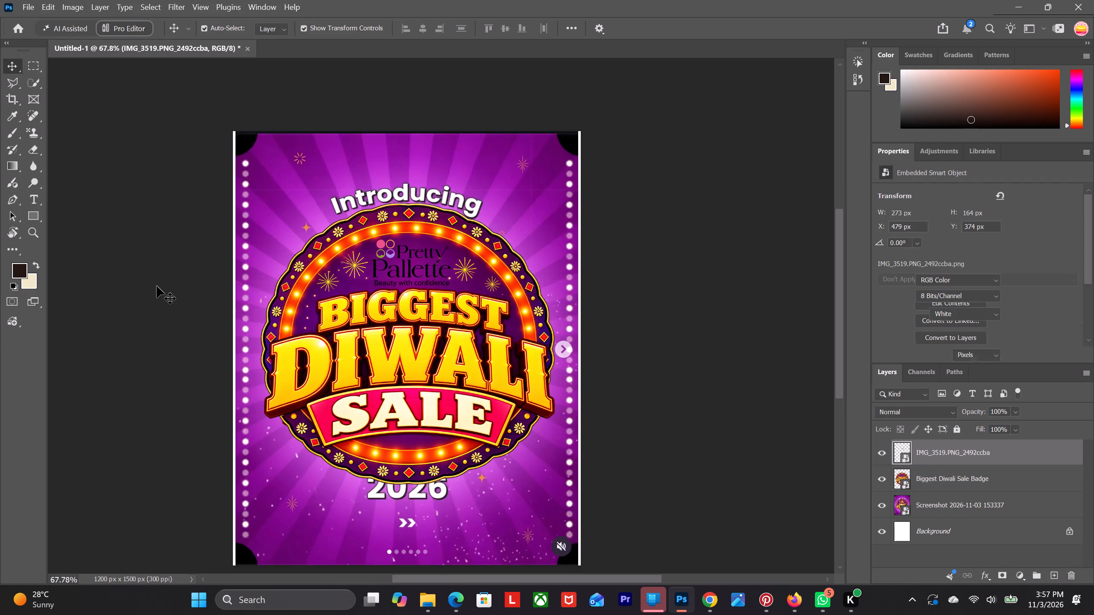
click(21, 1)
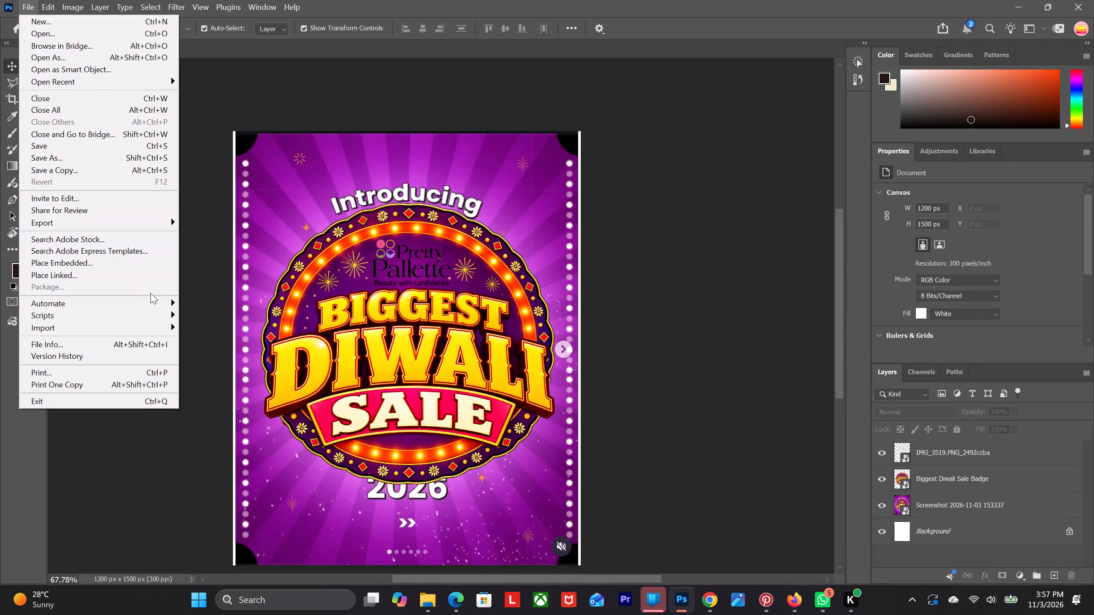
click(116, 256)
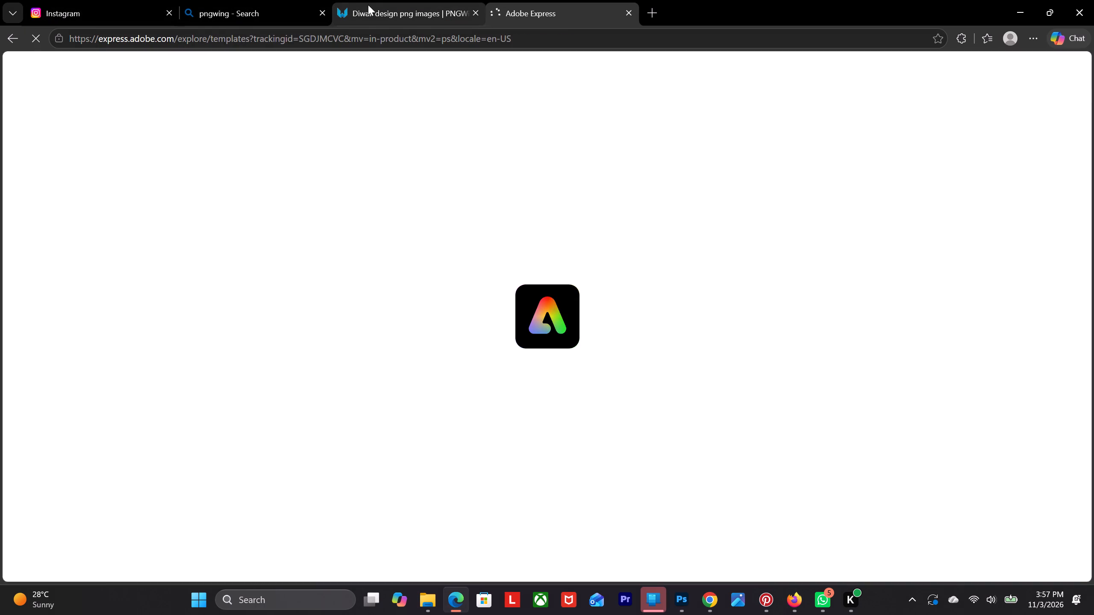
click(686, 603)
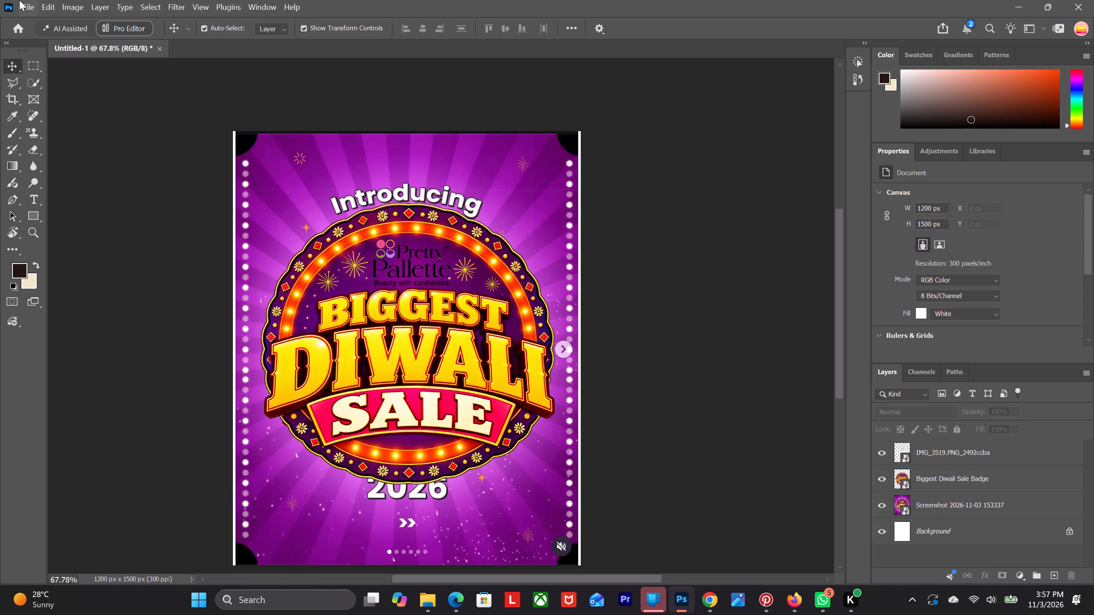
Place the downloaded purple swirl image, download (13), from Downloads as an embedded object.
click(21, 0)
click(59, 257)
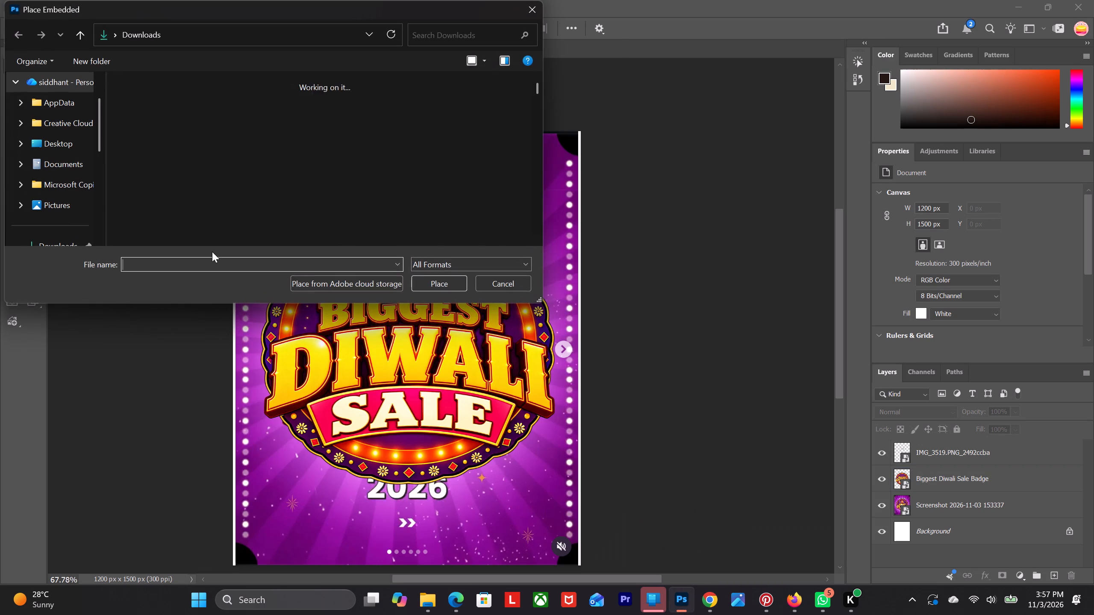
click(193, 160)
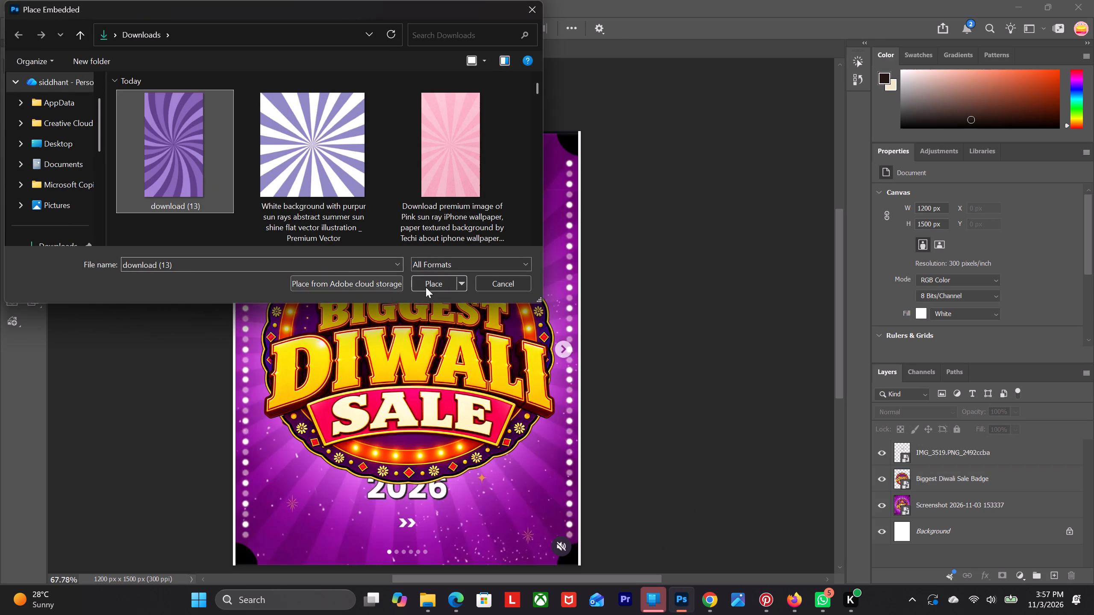
click(432, 287)
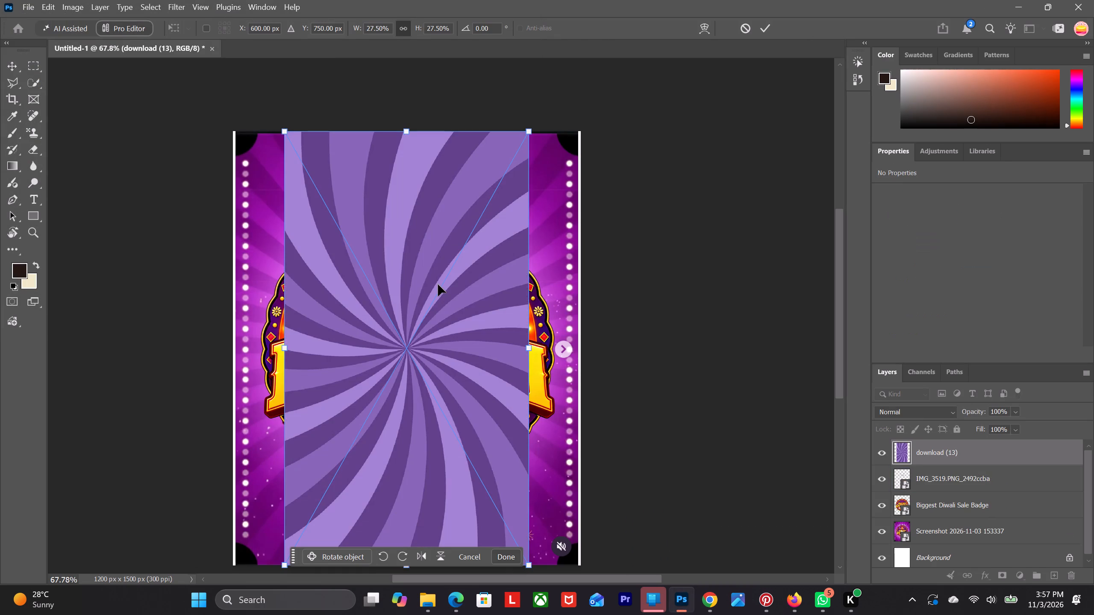
Scale the placed purple swirl image proportionally to about 39.13% so it spans the full canvas width.
drag(283, 347, 280, 347)
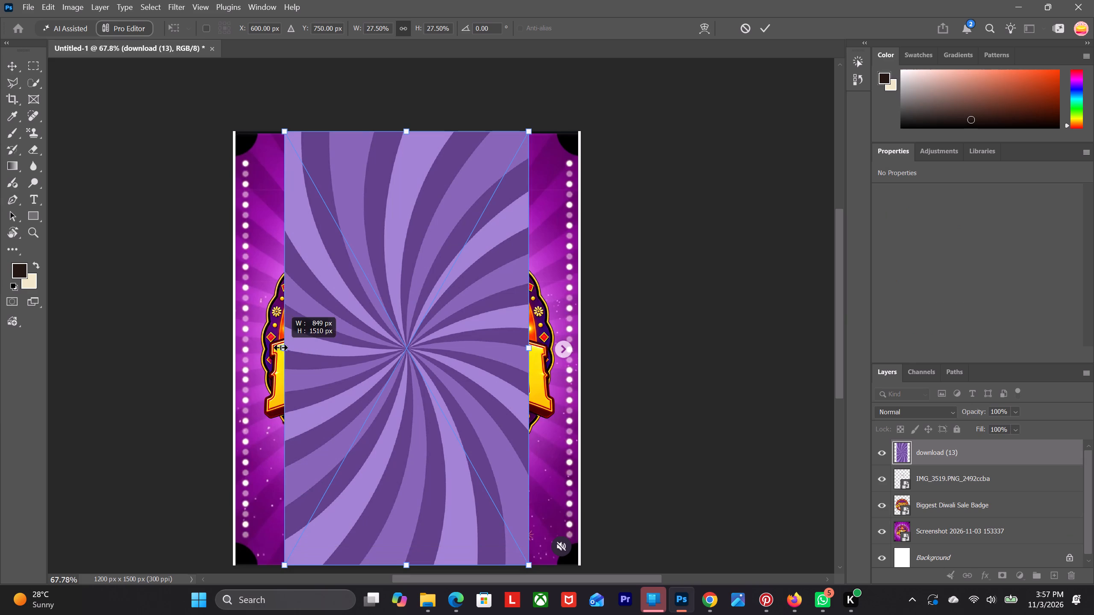
drag(280, 347, 229, 337)
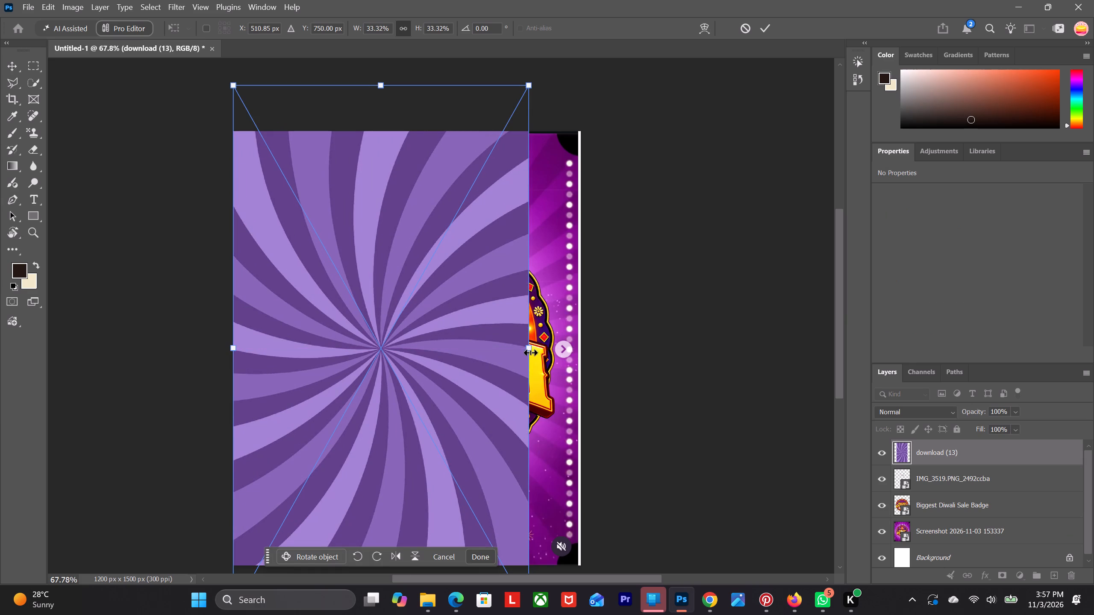
drag(528, 350, 579, 346)
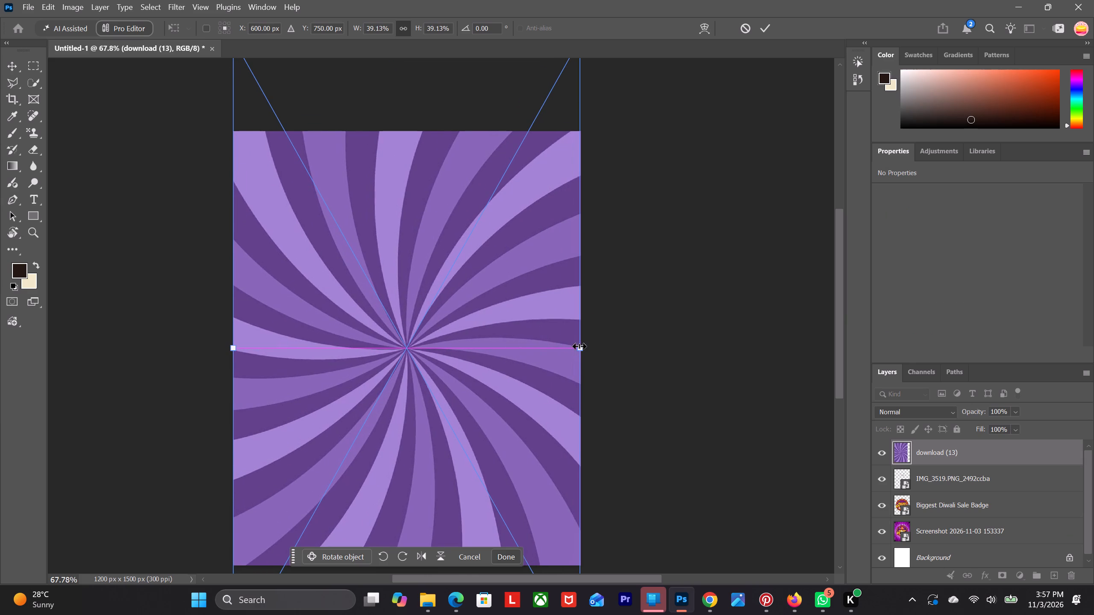
Commit the purple swirl's scaling, move the download (13) layer directly below the Biggest Diwali Sale Badge layer, and deselect it.
scroll(524, 341, down, 10)
drag(983, 448, 982, 498)
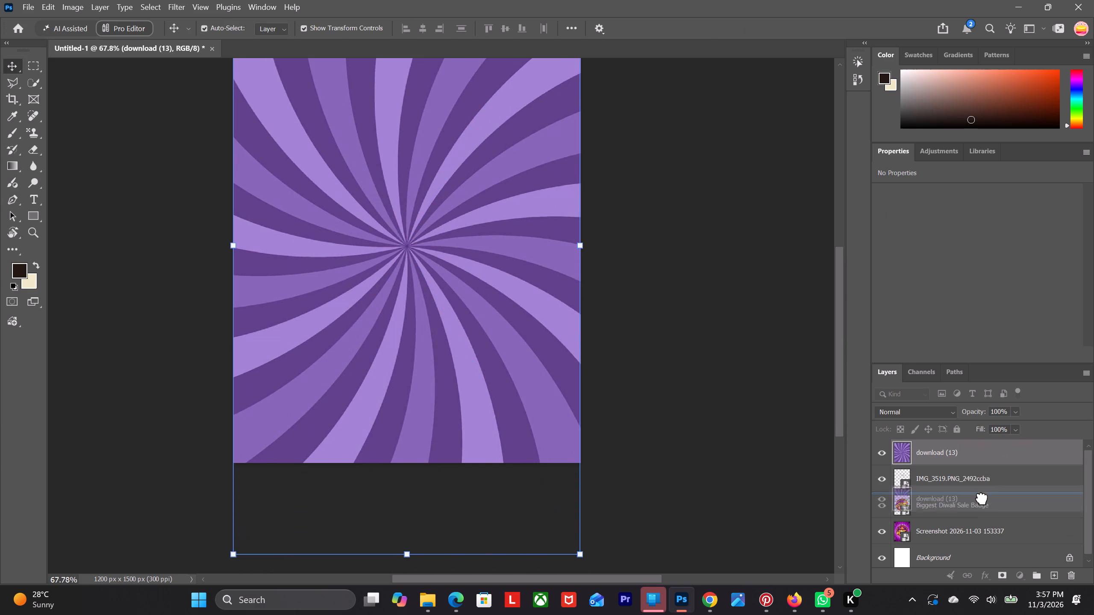
drag(982, 498, 980, 514)
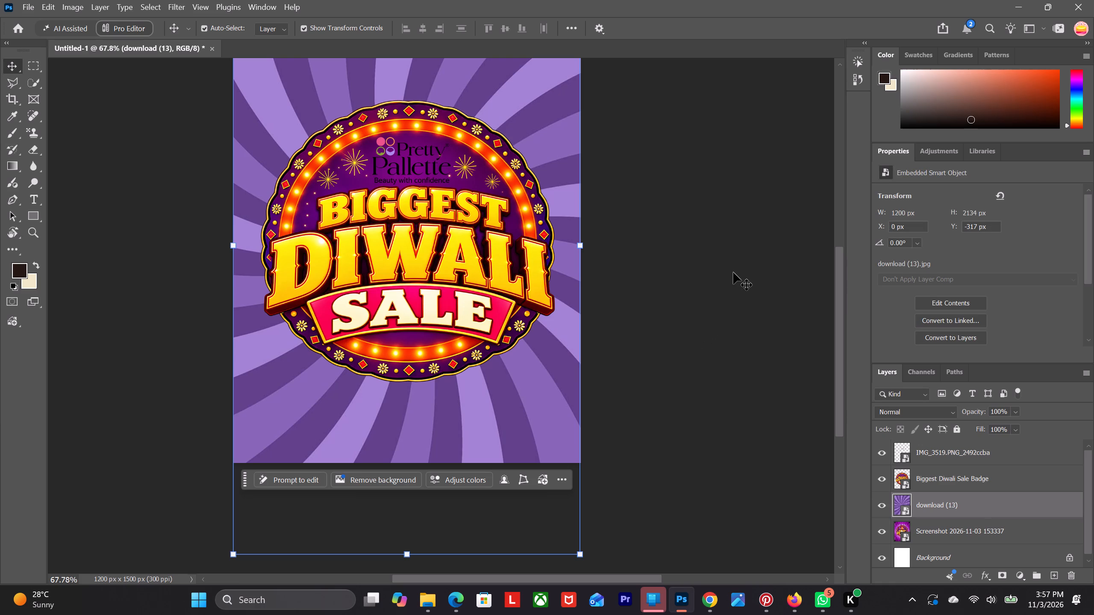
click(738, 268)
scroll(322, 246, up, 8)
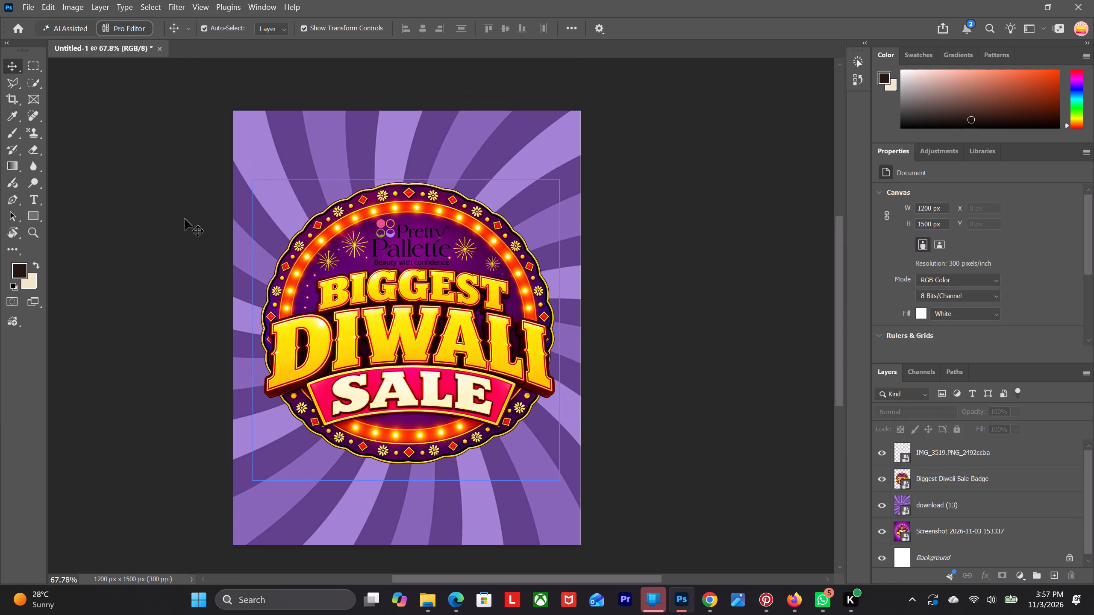
Sample the purple inside the badge beside the Pretty Pallette logo as foreground colour and copy its hex code, 600463.
click(333, 164)
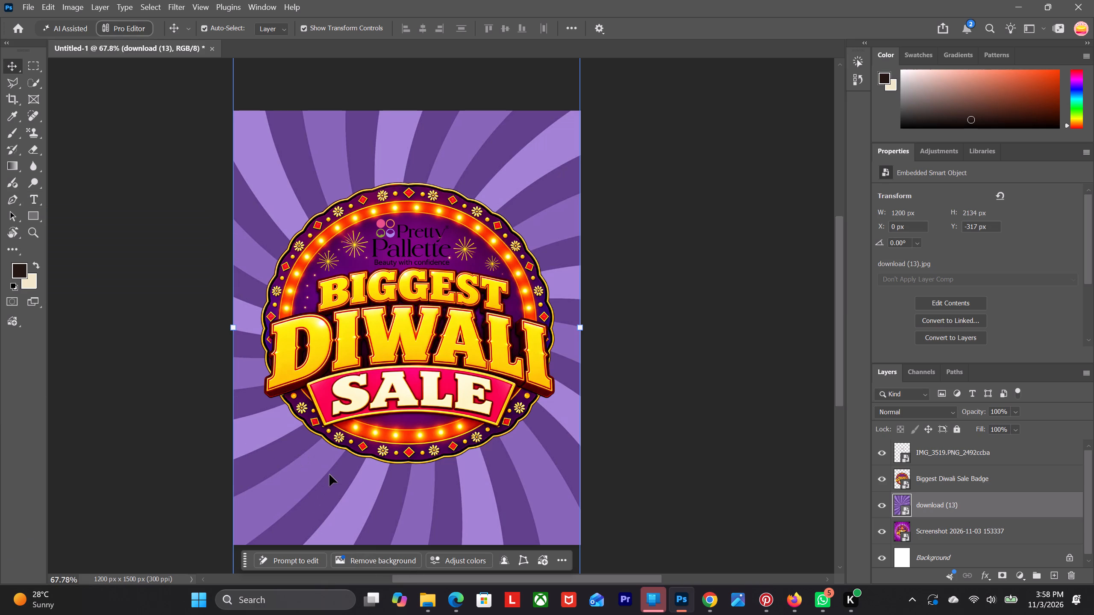
alt+scroll(328, 441, down, 3)
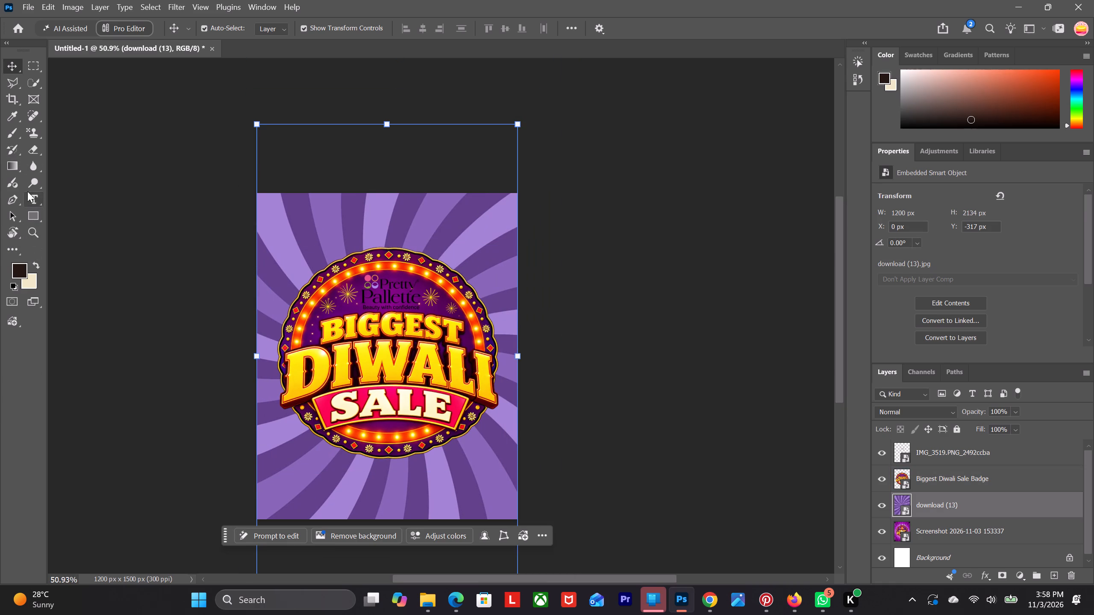
click(13, 115)
alt+scroll(326, 316, up, 4)
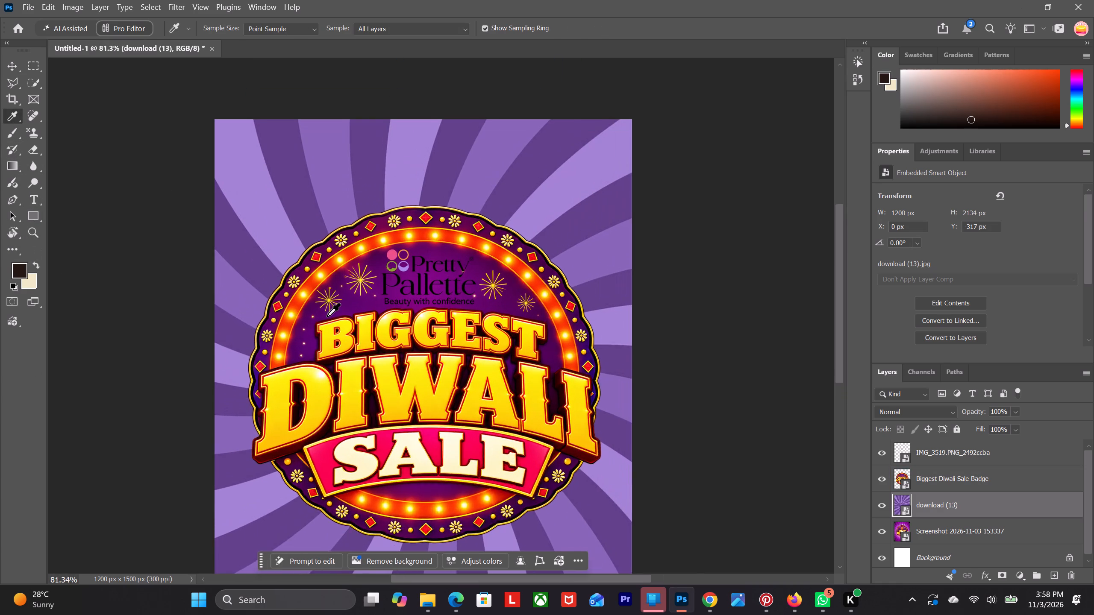
alt+scroll(327, 316, up, 3)
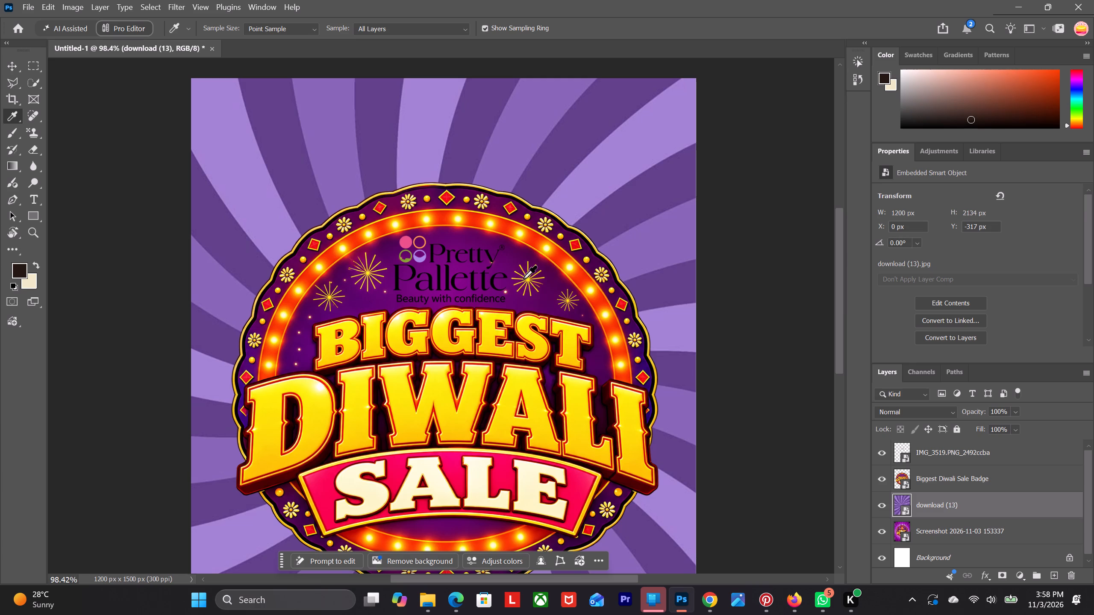
click(506, 258)
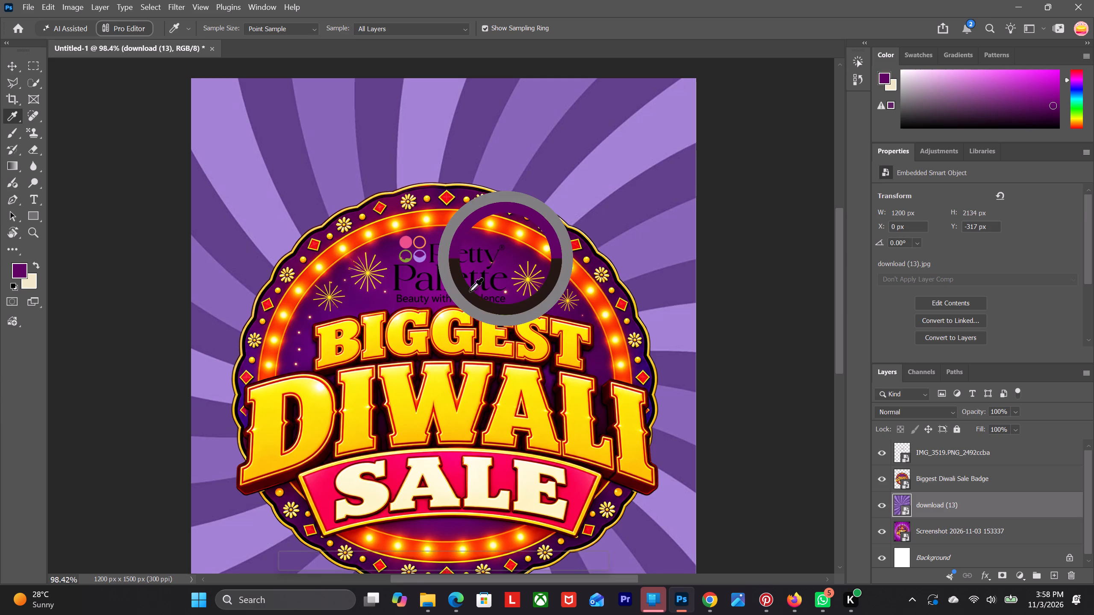
alt+scroll(312, 304, down, 2)
click(18, 272)
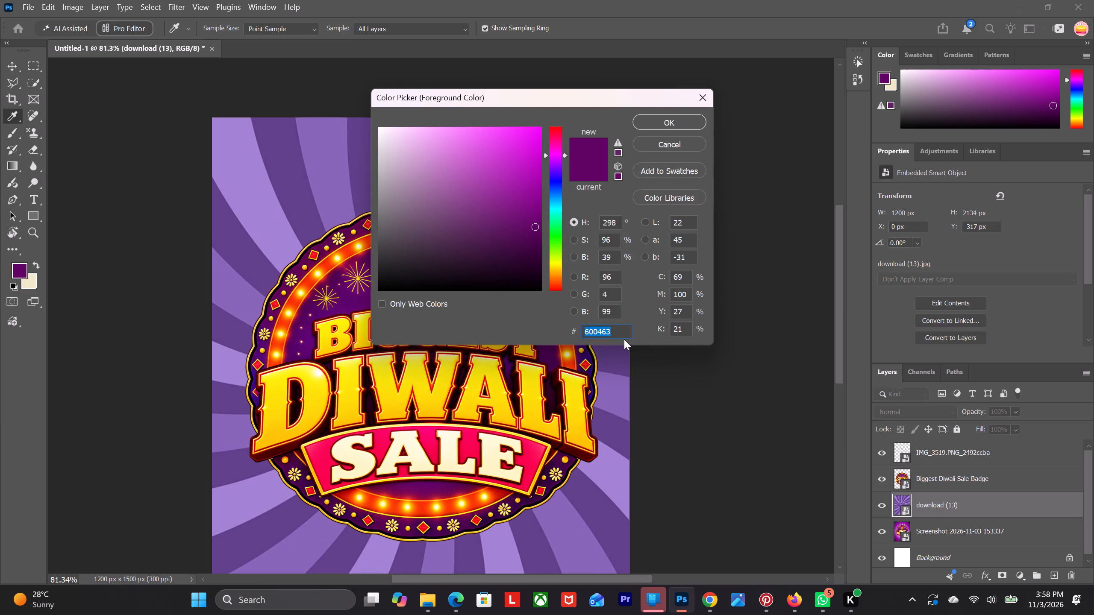
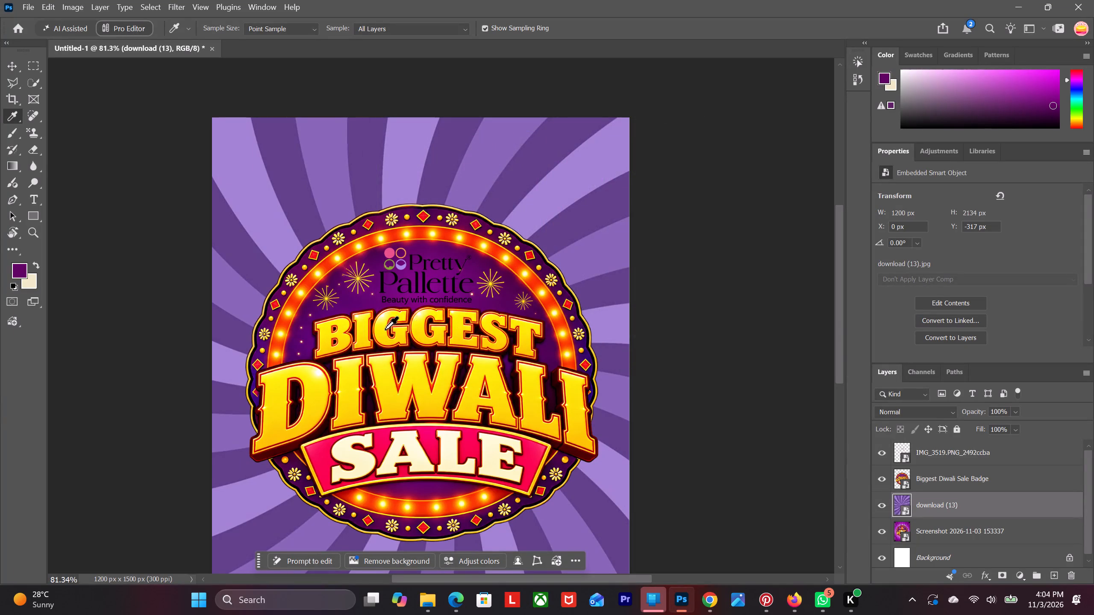
Place the Purple Spiral Burst Background image from Downloads into the Diwali sale design as an embedded object.
click(26, 0)
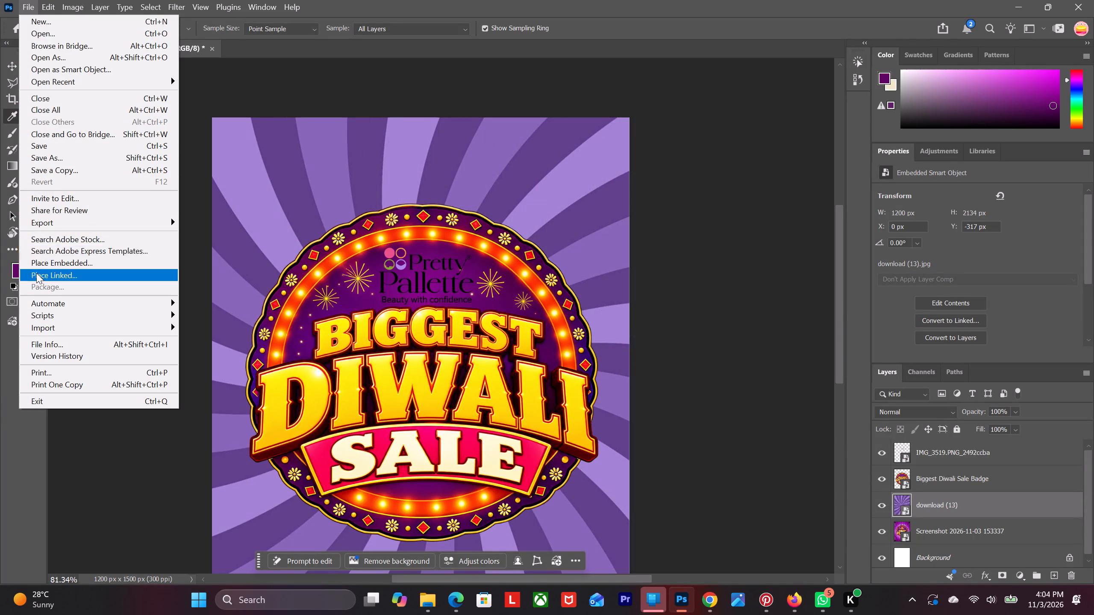
click(37, 260)
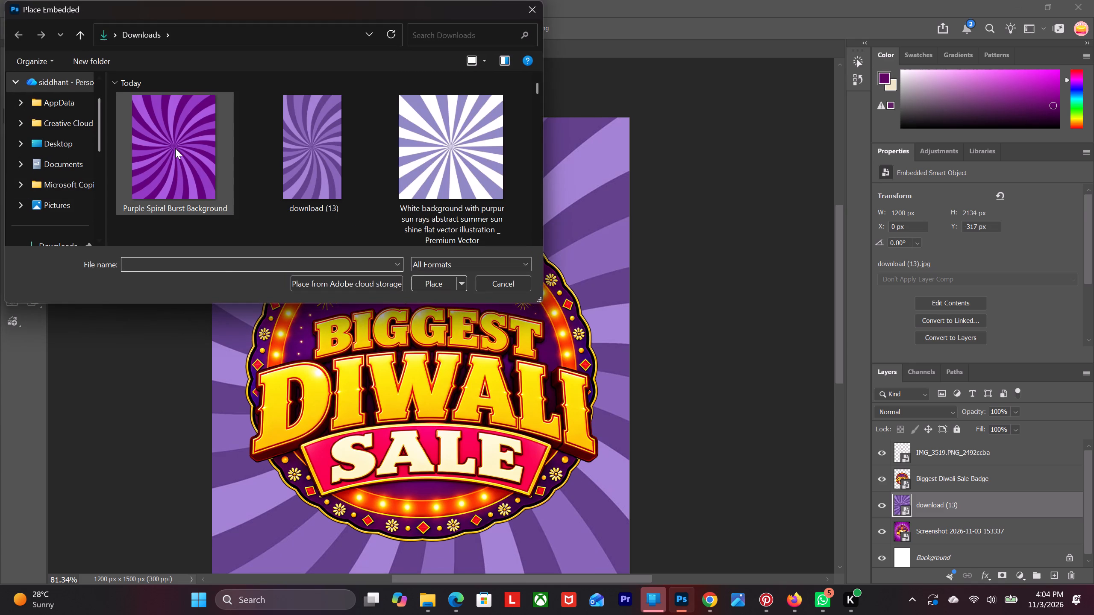
Place the Purple Spiral Burst Background image from Downloads as an embedded layer between the Diwali sale badge and download (13).
click(175, 148)
click(442, 284)
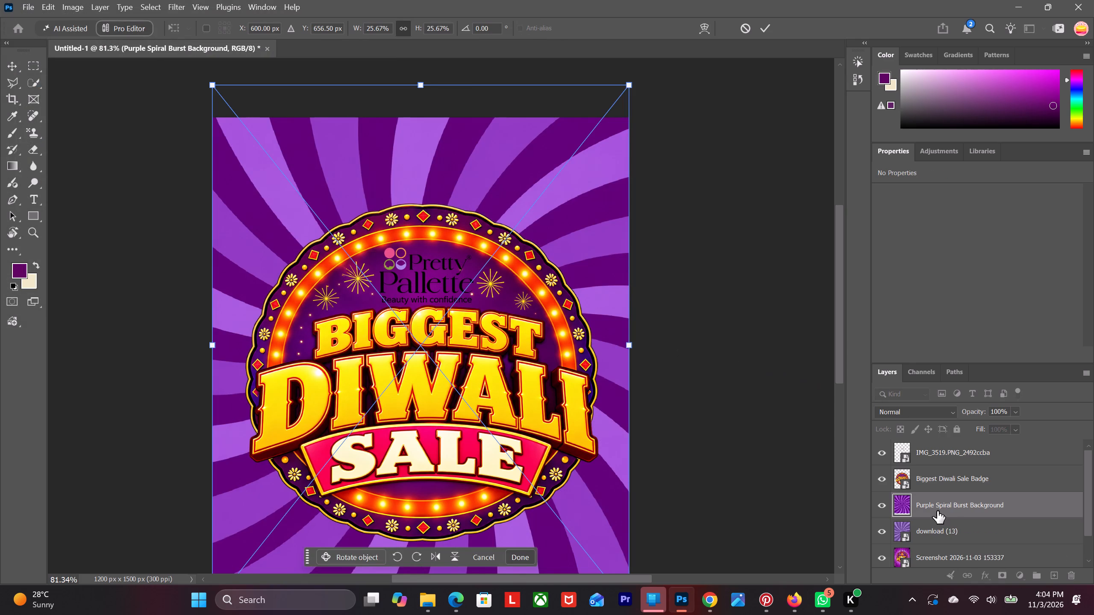
click(952, 514)
click(8, 60)
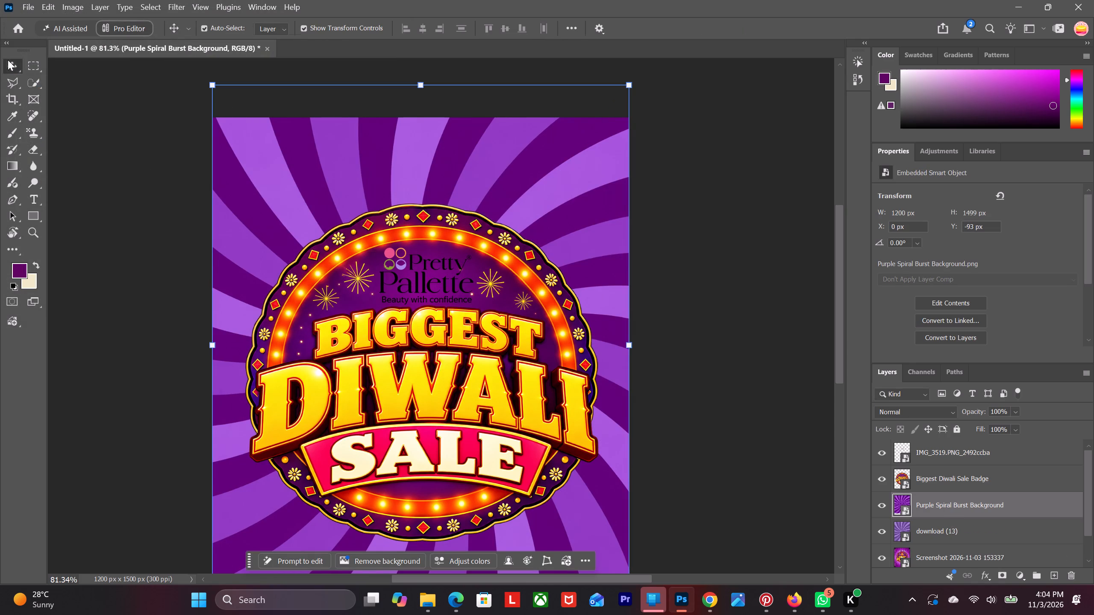
click(92, 97)
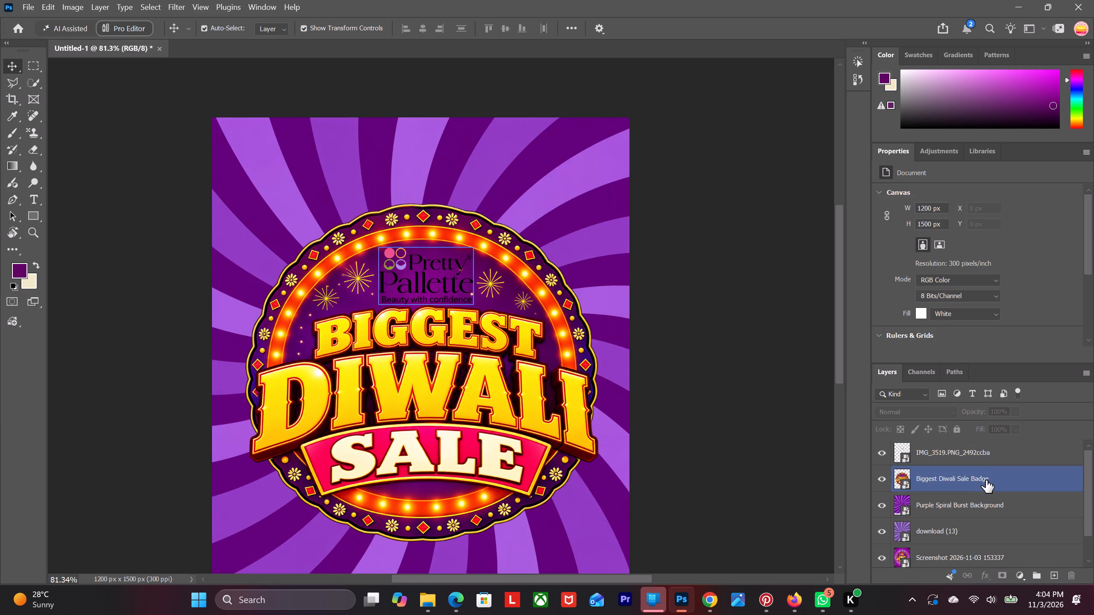
Scale the Biggest Diwali Sale Badge layer down proportionally to about 974 x 953 px.
click(985, 483)
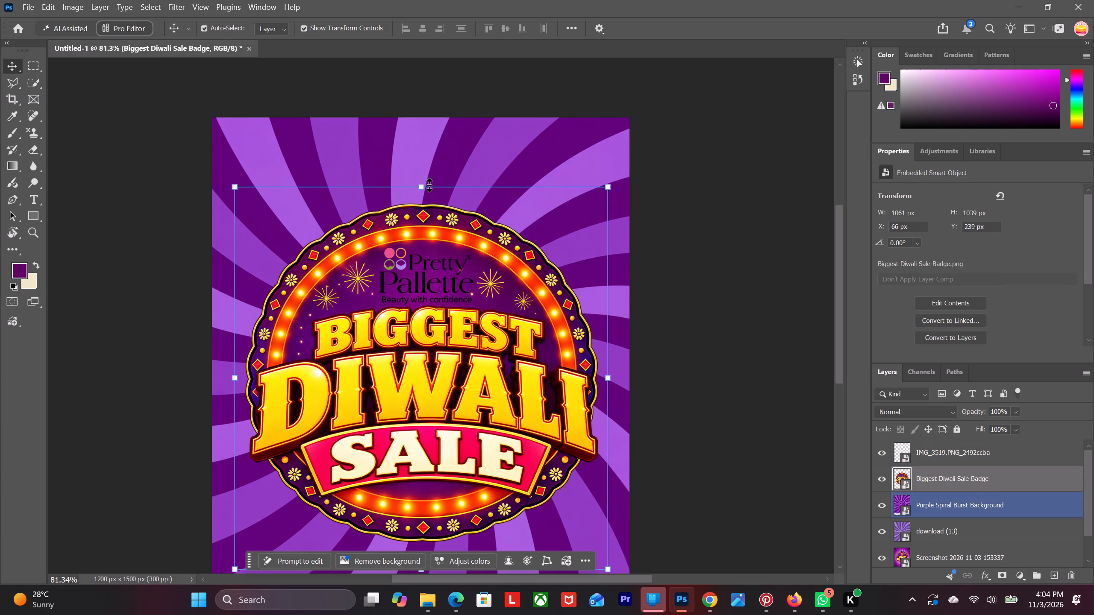
drag(425, 187, 424, 216)
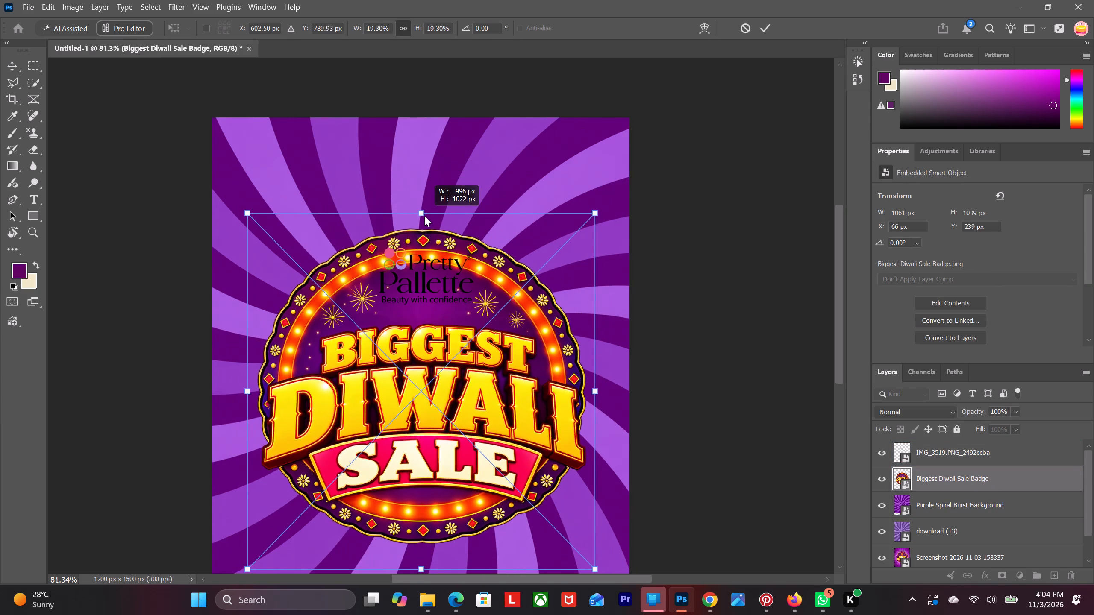
drag(424, 216, 424, 219)
scroll(379, 245, down, 6)
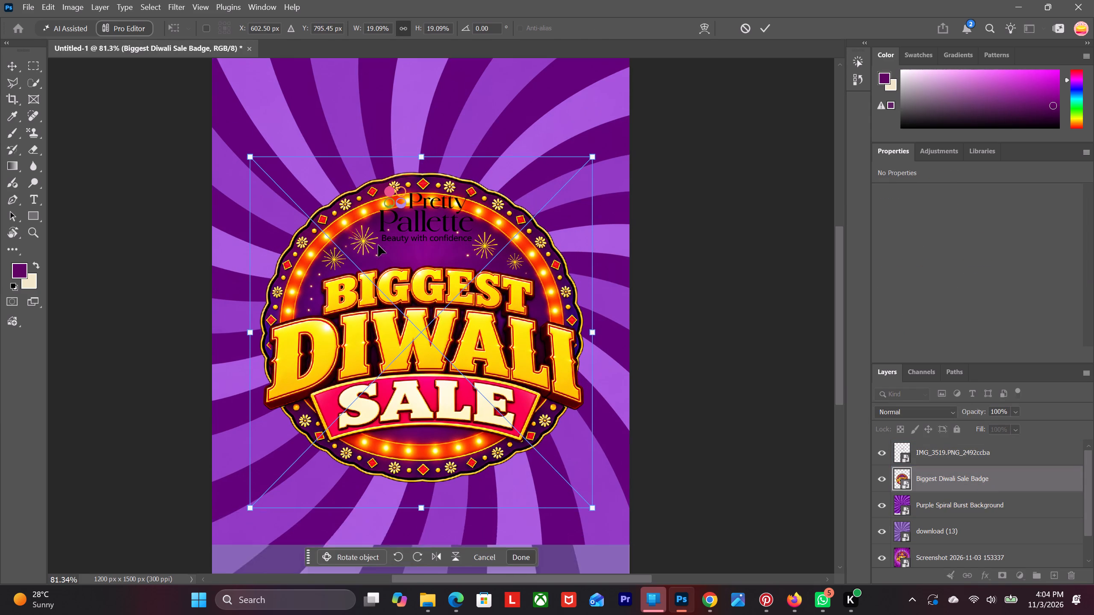
scroll(378, 245, down, 5)
click(111, 202)
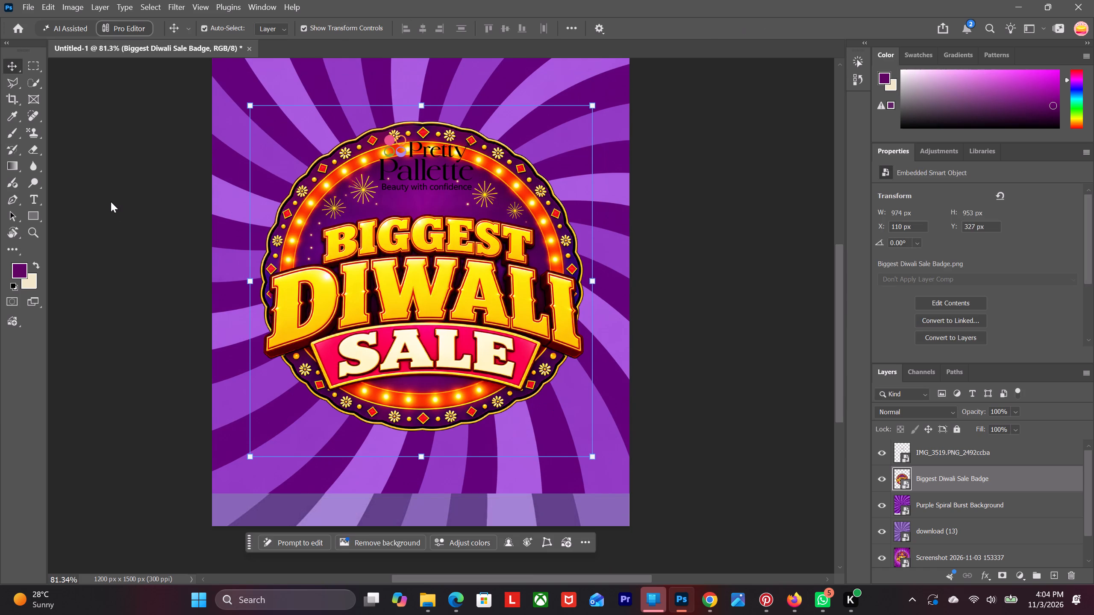
Move the Purple Spiral Burst Background layer down until its top edge meets the canvas top, at Y 0 px.
scroll(111, 202, up, 9)
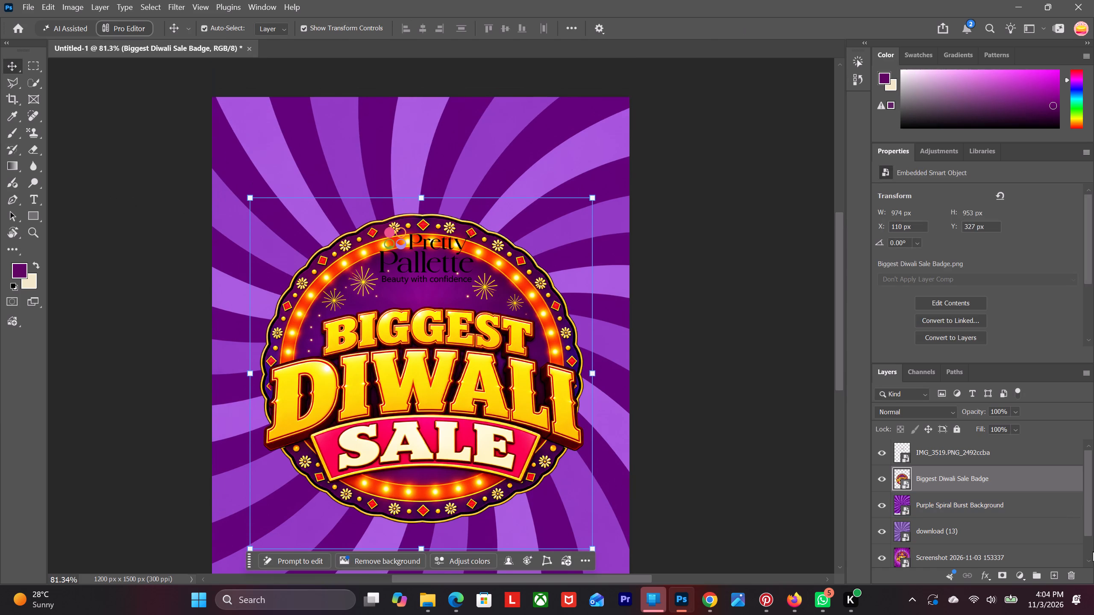
click(1012, 512)
scroll(602, 352, down, 11)
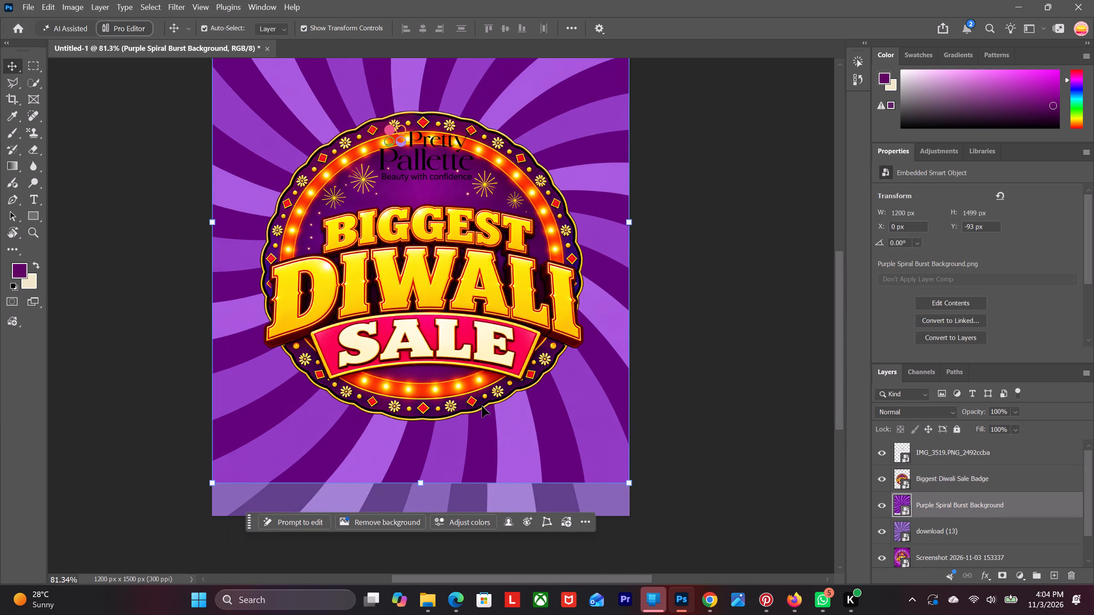
drag(453, 426, 453, 457)
click(109, 310)
Enlarge the Purple Spiral Burst Background to about 1214 x 1517 px and nudge it up about 5 px to cover the canvas.
scroll(117, 307, up, 11)
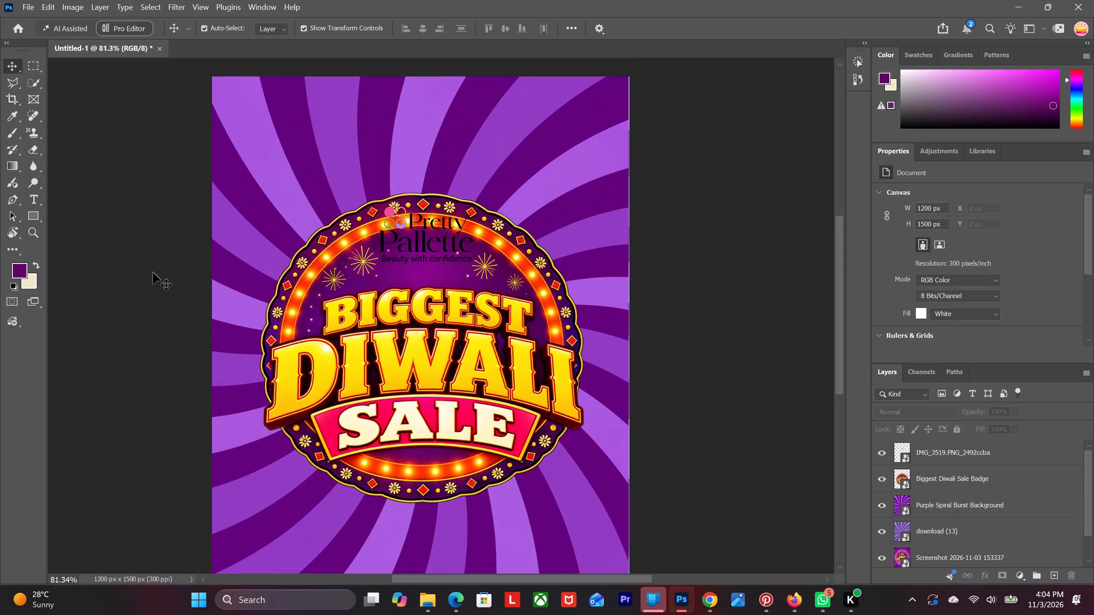
scroll(153, 272, up, 2)
click(282, 255)
scroll(297, 334, down, 11)
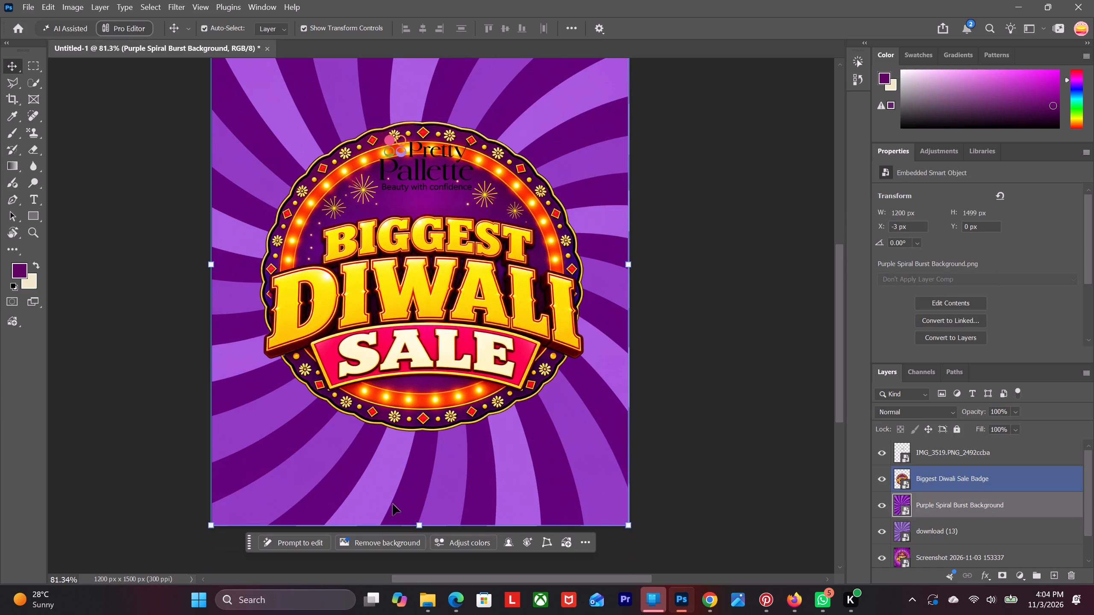
drag(418, 526, 420, 530)
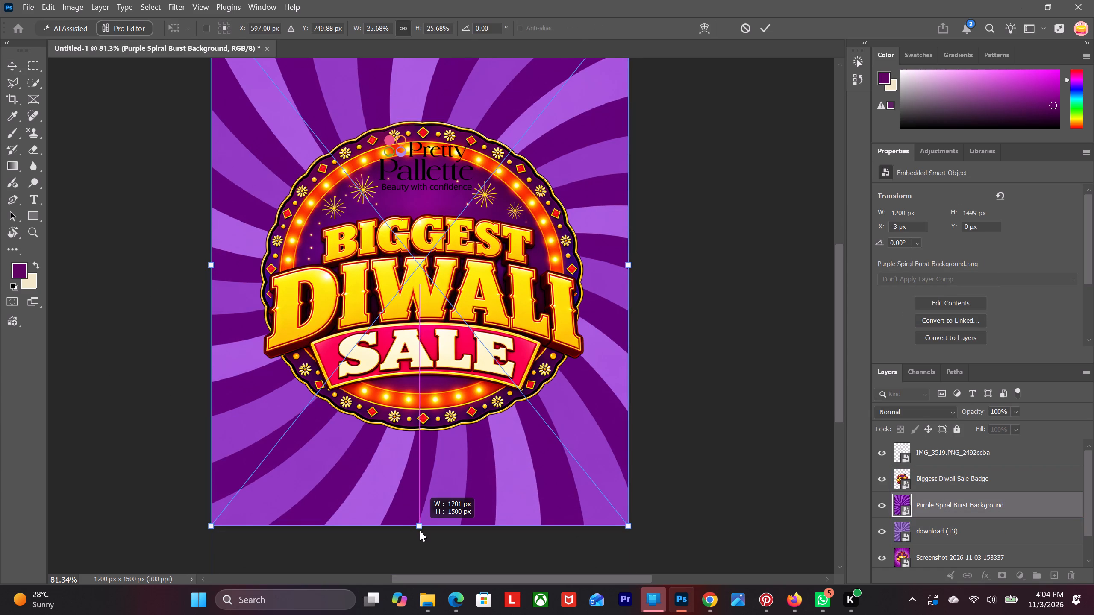
drag(420, 530, 420, 532)
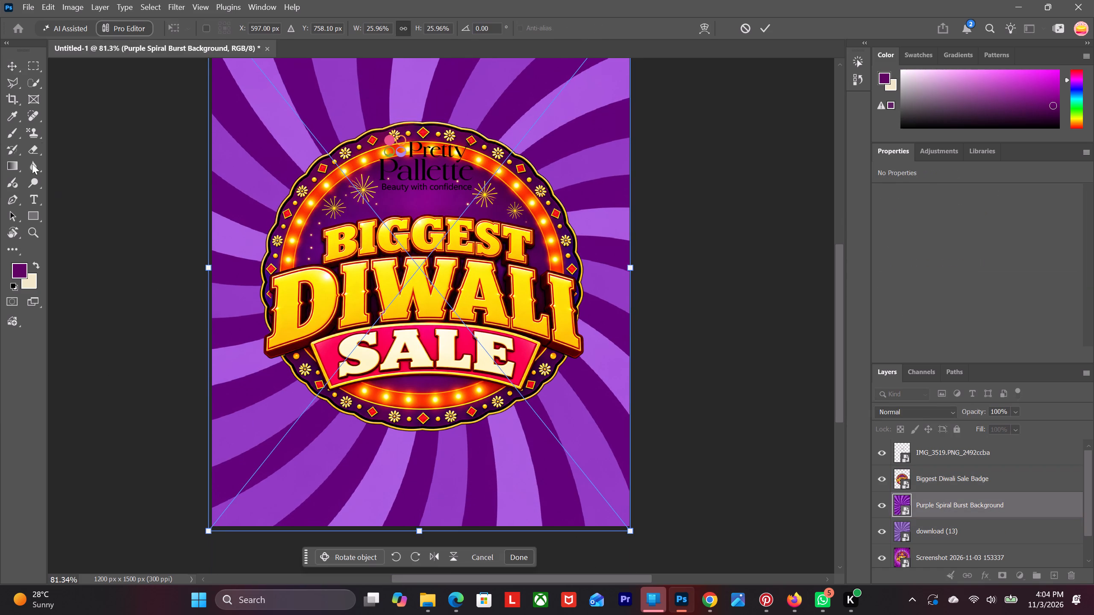
scroll(94, 151, up, 11)
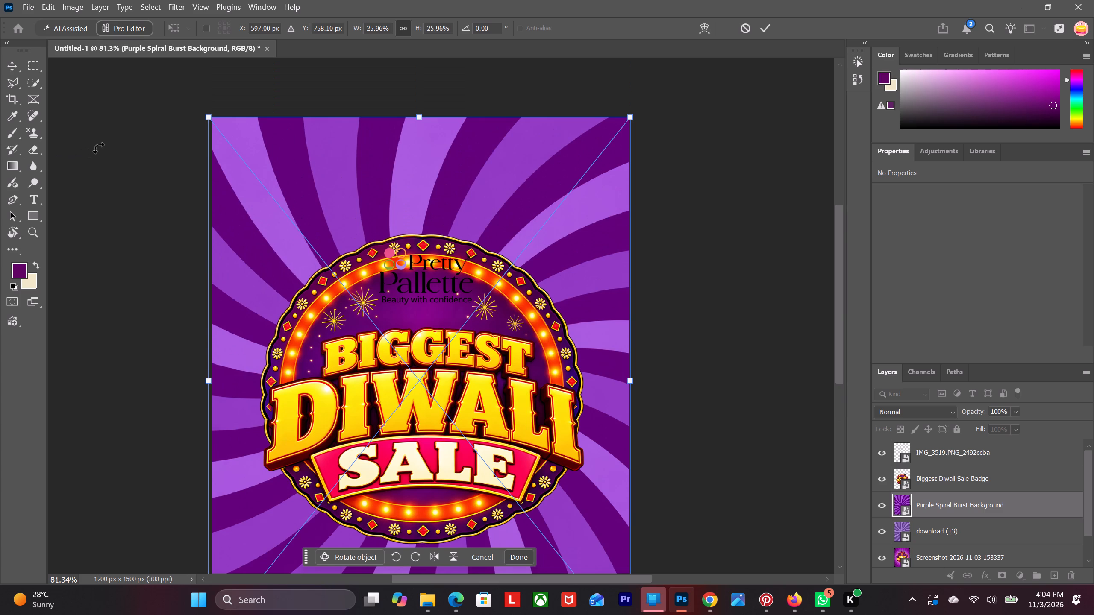
key(Up)
key(Up)
key(Up)
key(Up)
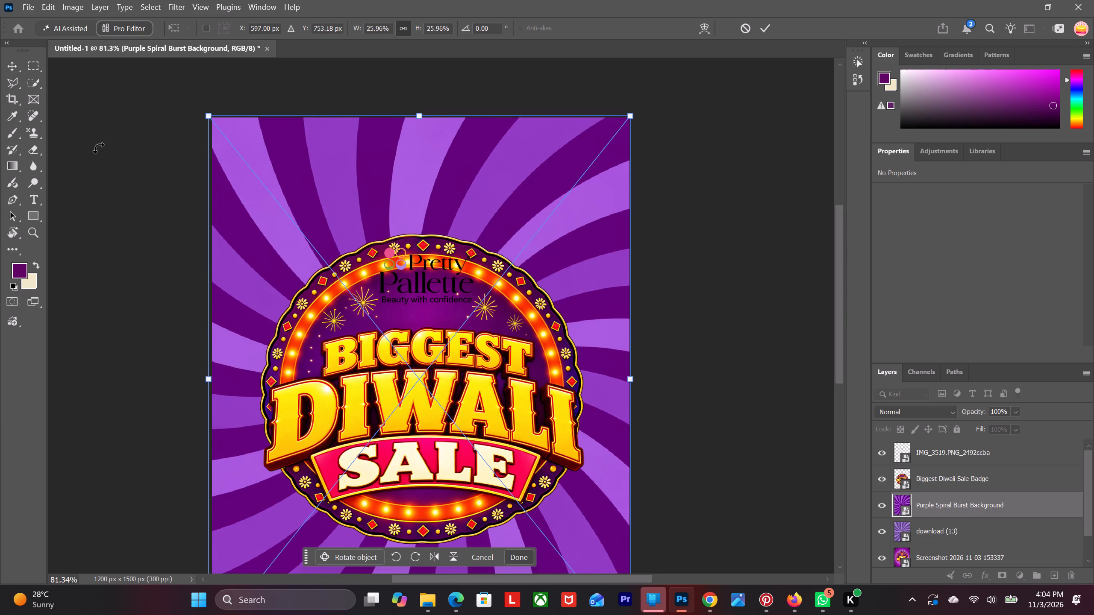
click(98, 148)
click(152, 306)
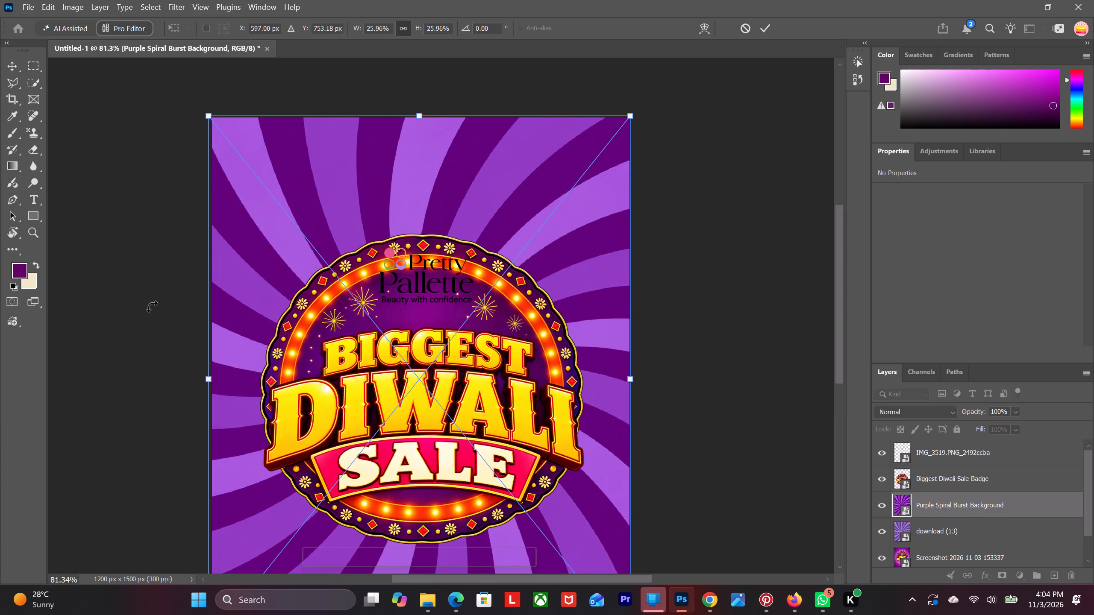
scroll(84, 282, down, 7)
alt+scroll(87, 282, down, 3)
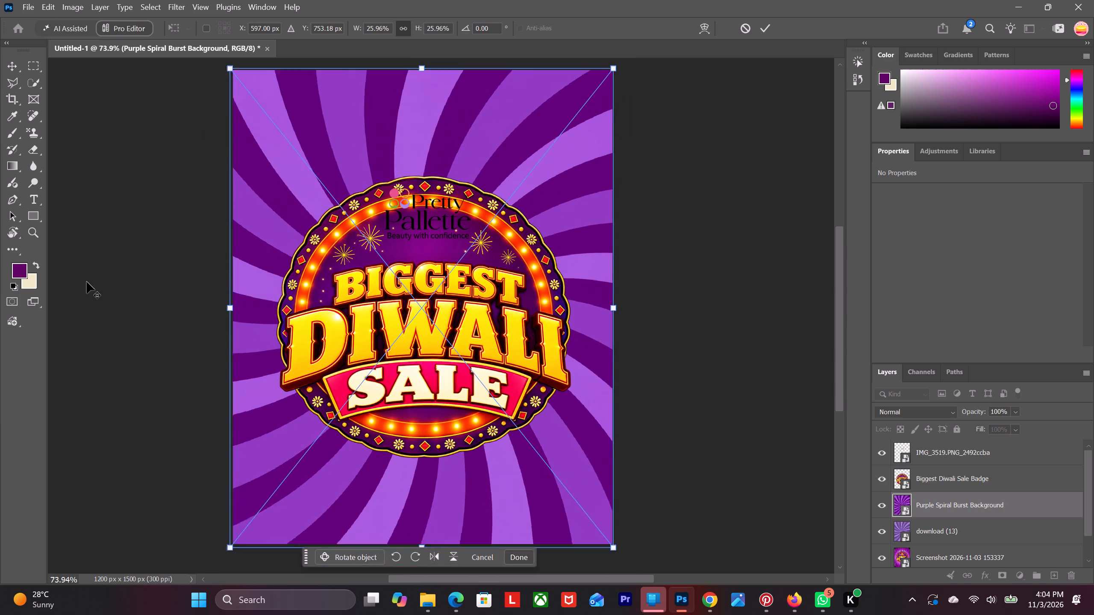
alt+scroll(87, 282, down, 1)
click(124, 275)
Scale the Pretty Pallette logo layer, IMG_3519, down to about 4.14%.
alt+scroll(350, 256, up, 4)
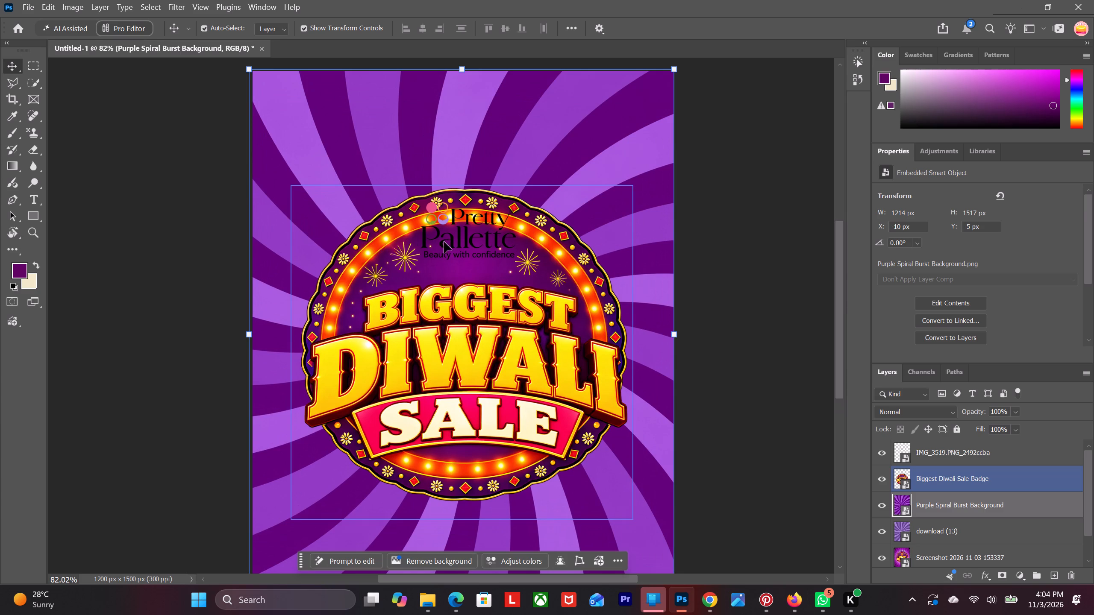
click(456, 245)
click(464, 246)
click(464, 253)
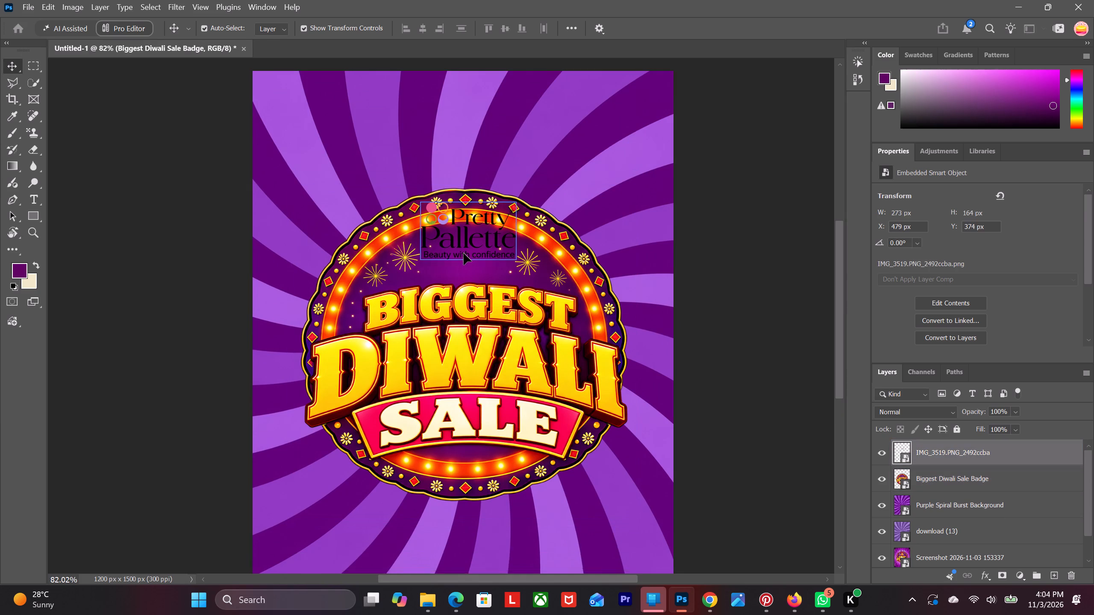
drag(470, 196, 470, 201)
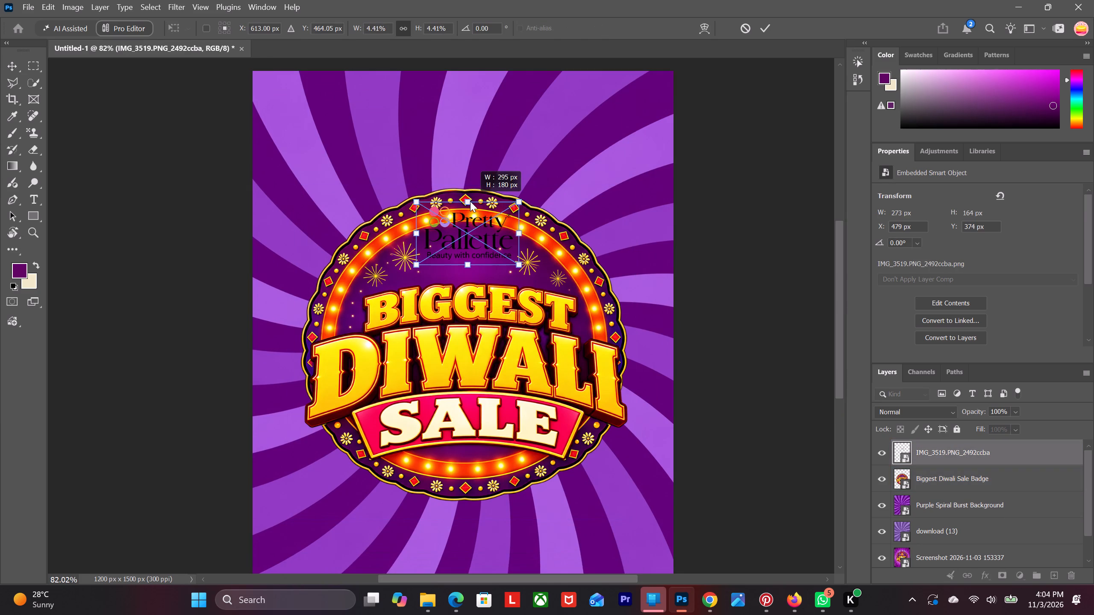
drag(470, 201, 470, 205)
Move the logo down between the badge's bulb ring and the word BIGGEST, and scale it to about 3.84%.
scroll(460, 232, up, 8)
scroll(479, 319, down, 7)
alt+scroll(469, 316, up, 3)
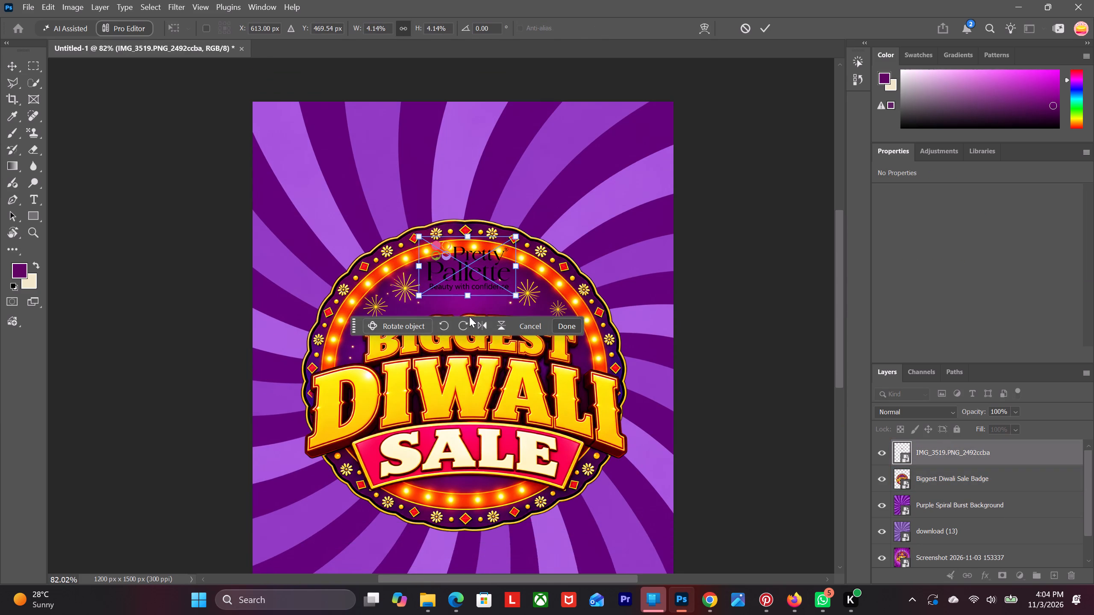
alt+scroll(469, 316, up, 4)
alt+scroll(463, 269, up, 6)
drag(462, 280, 462, 290)
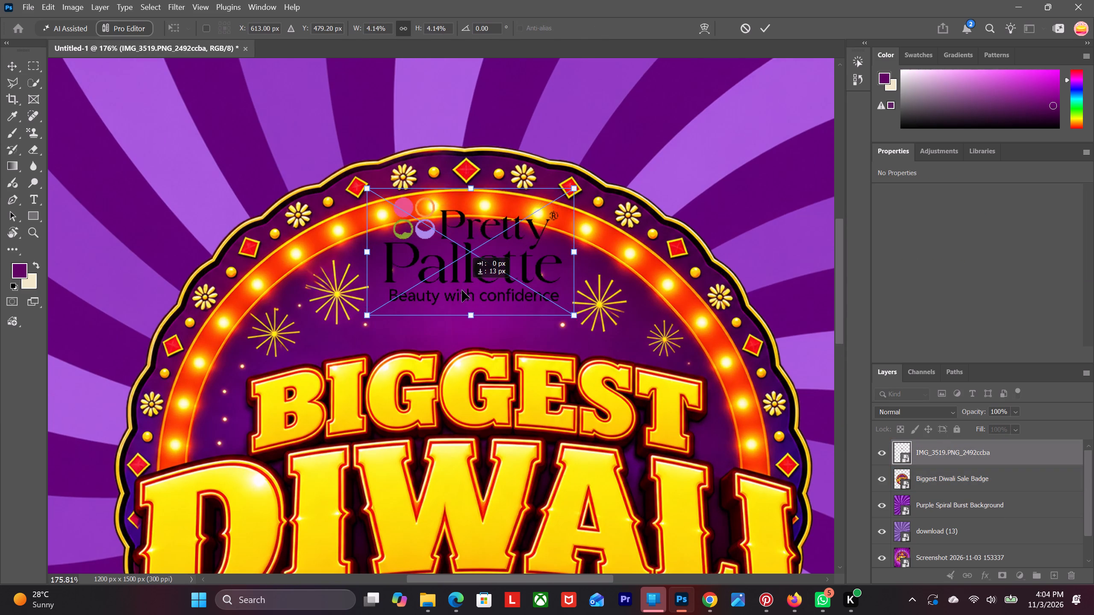
drag(462, 290, 462, 313)
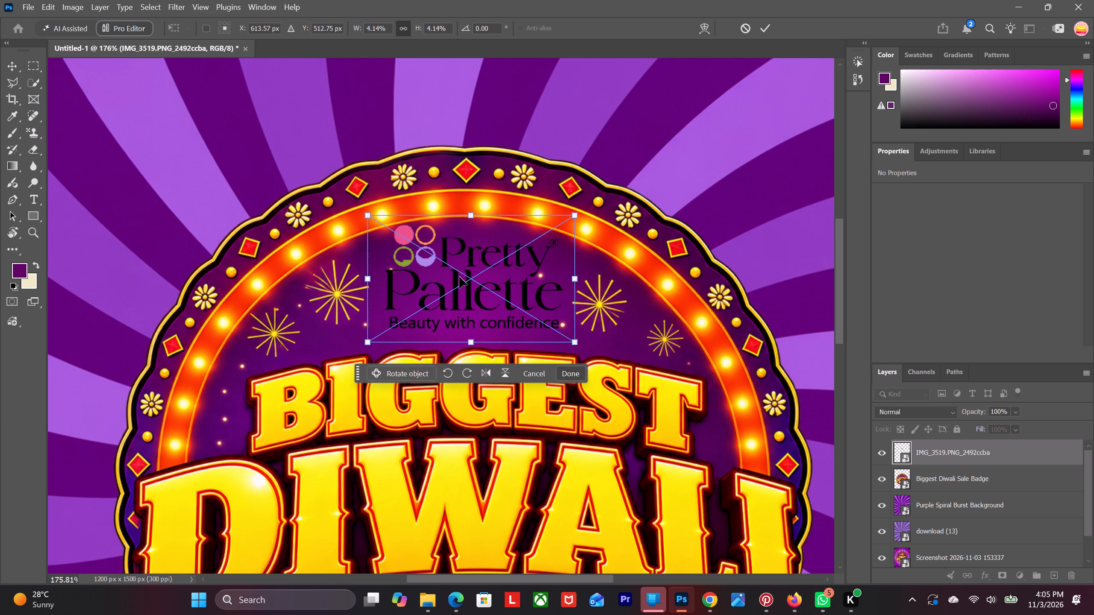
drag(471, 216, 471, 225)
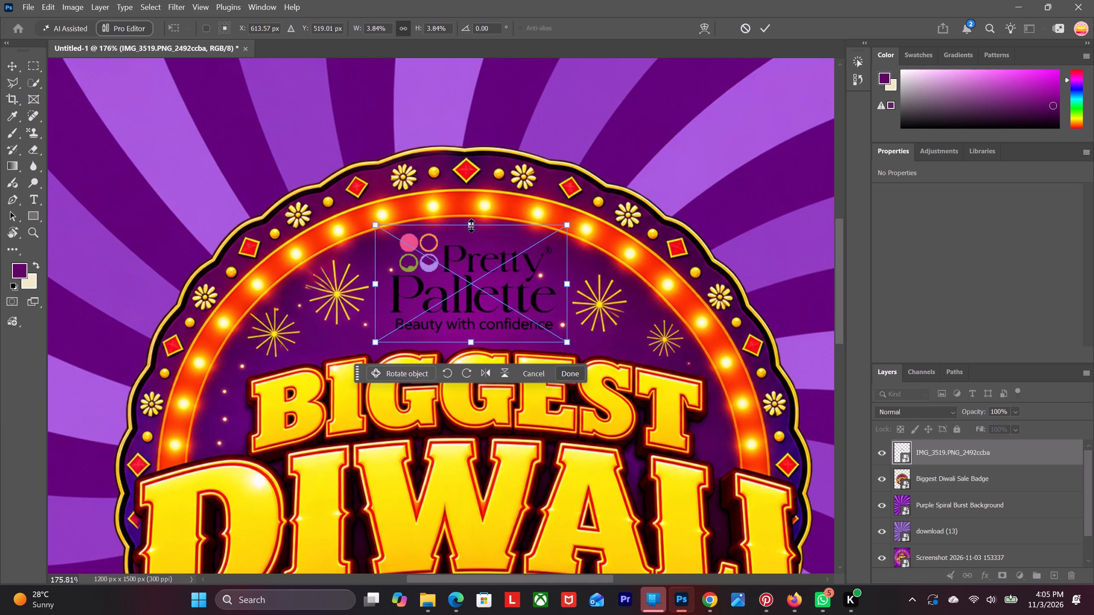
alt+scroll(420, 305, down, 6)
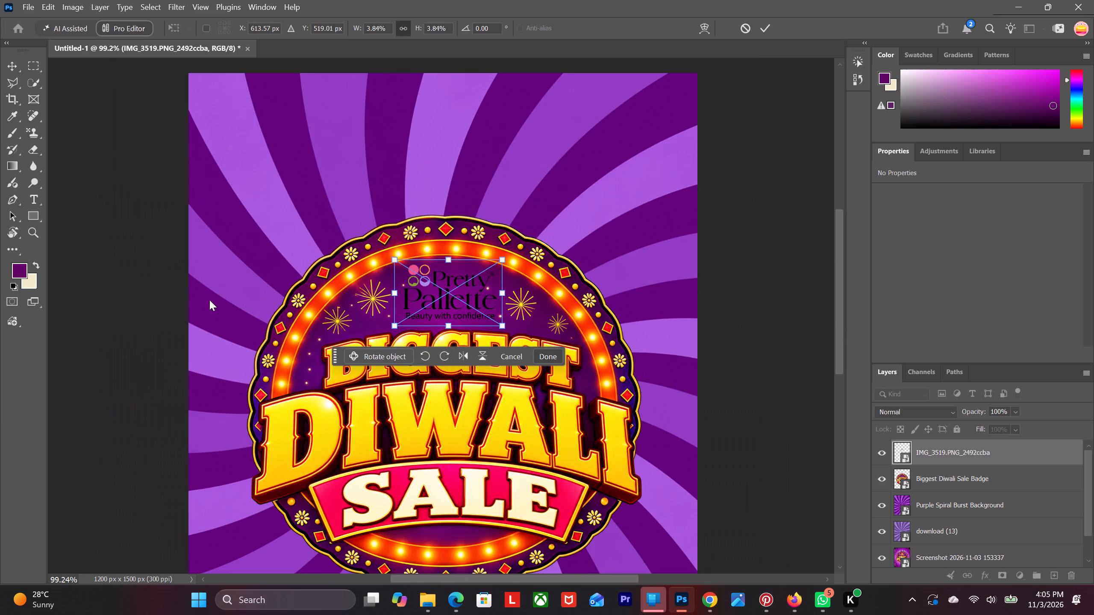
click(117, 291)
click(117, 291)
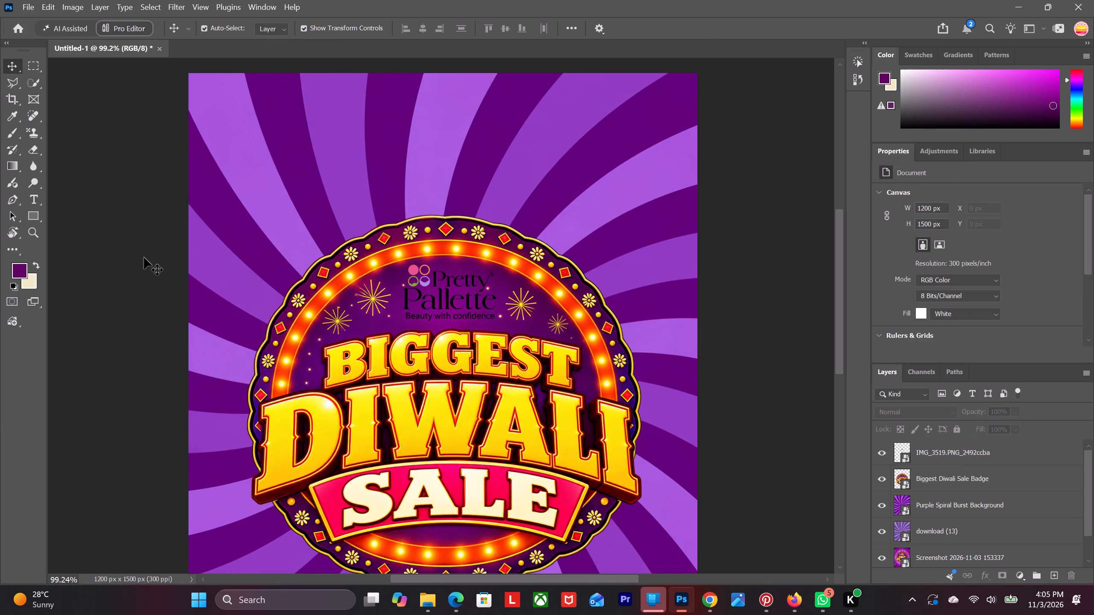
Unlock the white Background layer at the bottom of the layer stack.
alt+scroll(158, 257, down, 4)
scroll(156, 257, down, 5)
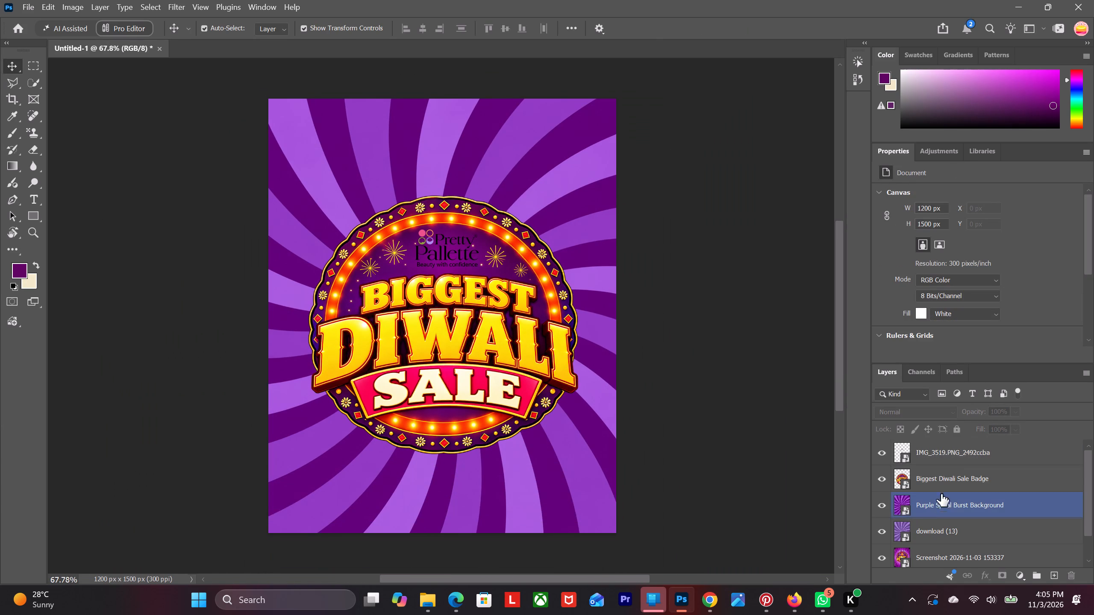
click(945, 475)
ctrl+click(944, 451)
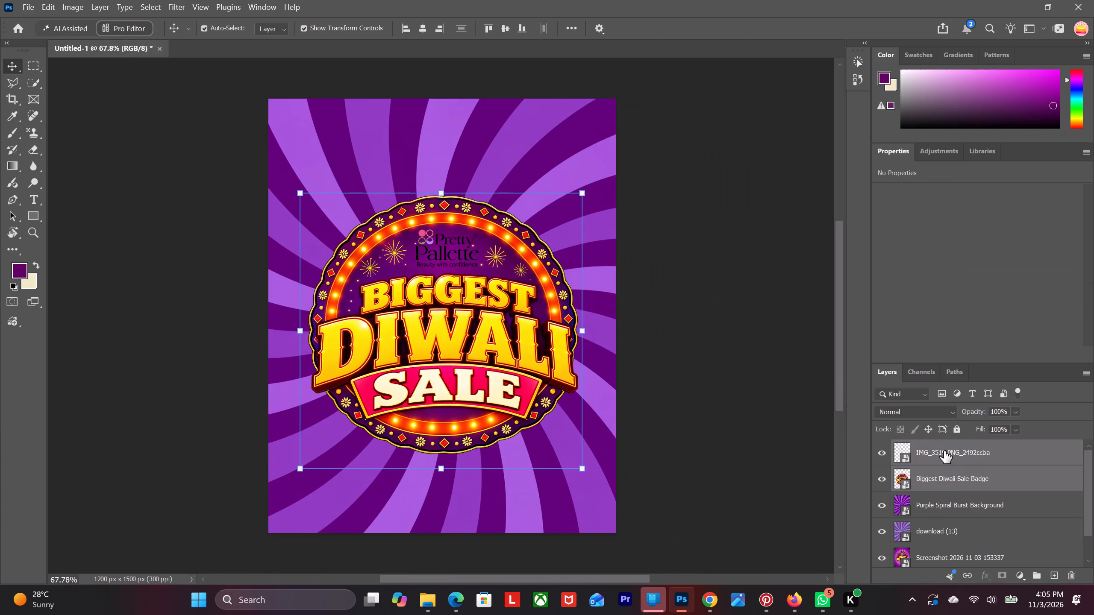
scroll(944, 451, down, 6)
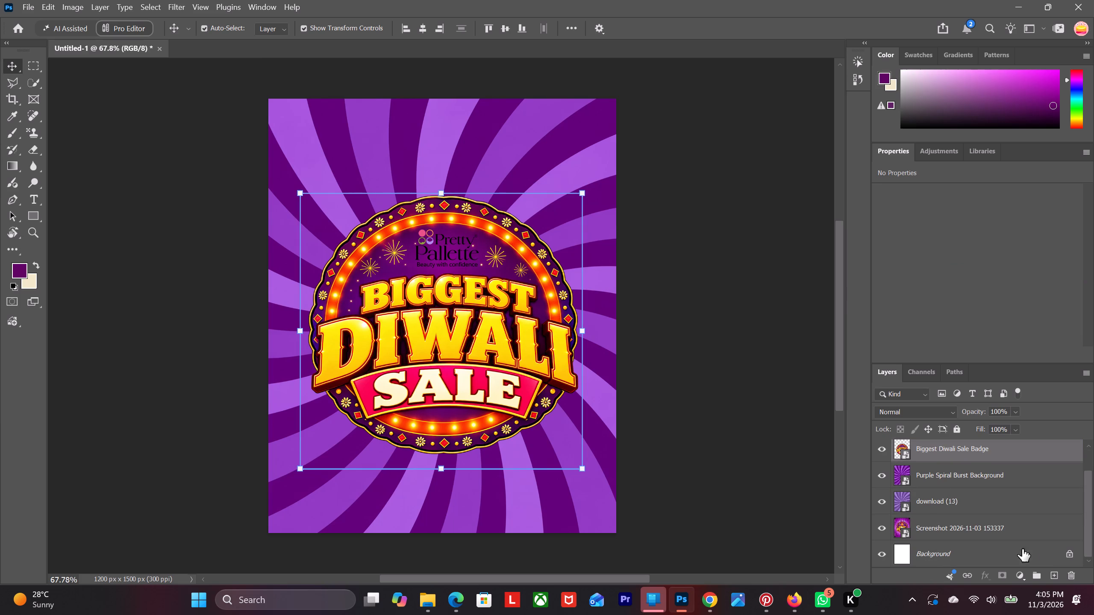
click(1068, 547)
Align the horizontal centres of the logo, Diwali badge, purple spiral background and unlocked white bottom layer.
click(1038, 553)
scroll(947, 463, up, 6)
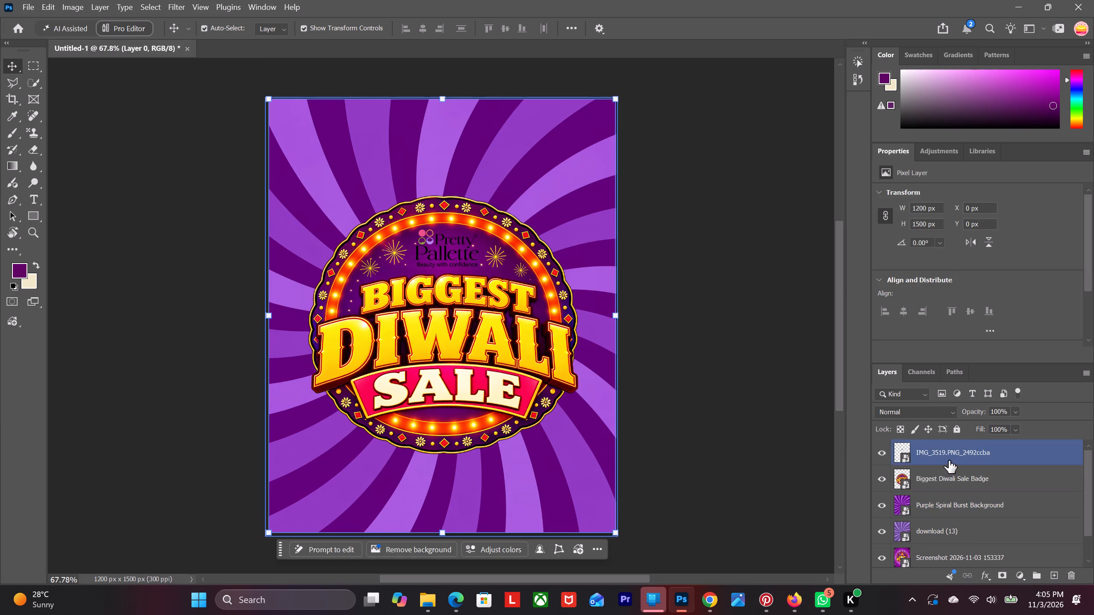
scroll(949, 460, up, 3)
ctrl+click(951, 455)
ctrl+click(948, 476)
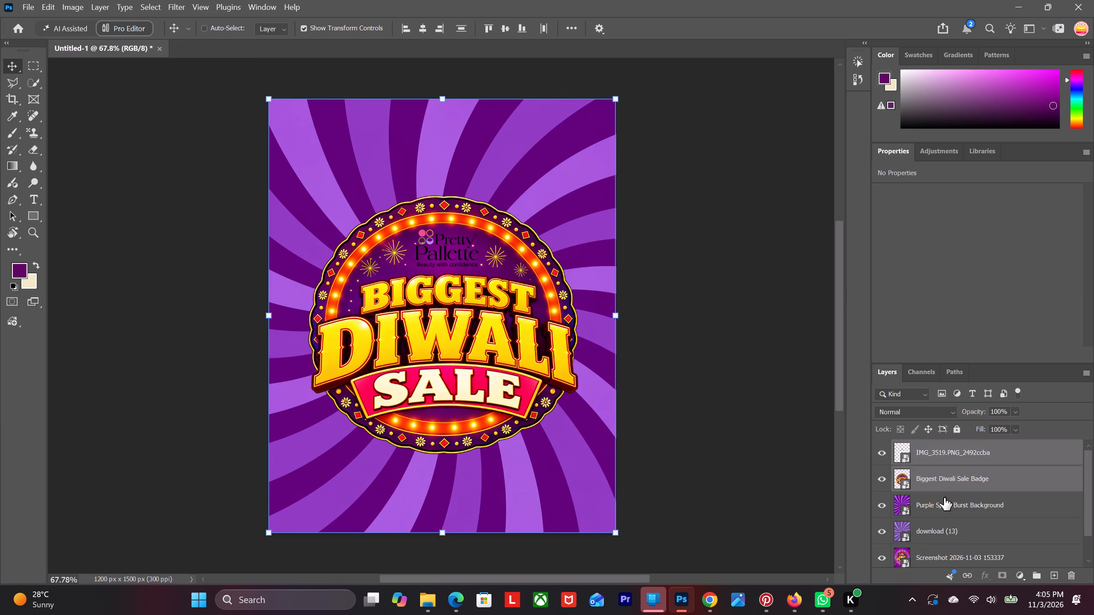
ctrl+click(944, 498)
scroll(938, 524, down, 4)
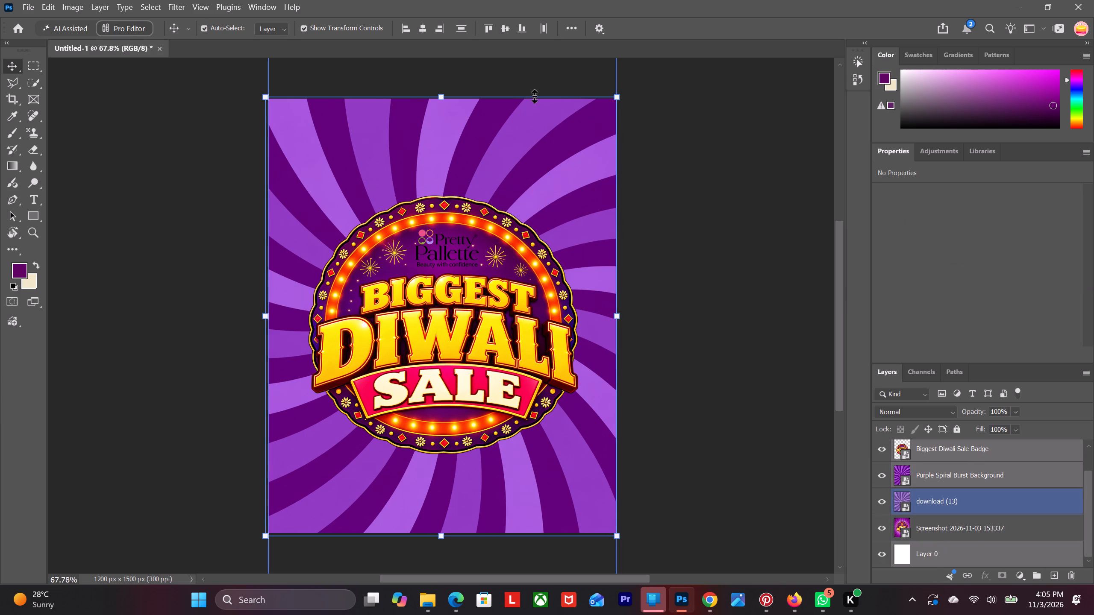
click(427, 30)
triple_click(427, 30)
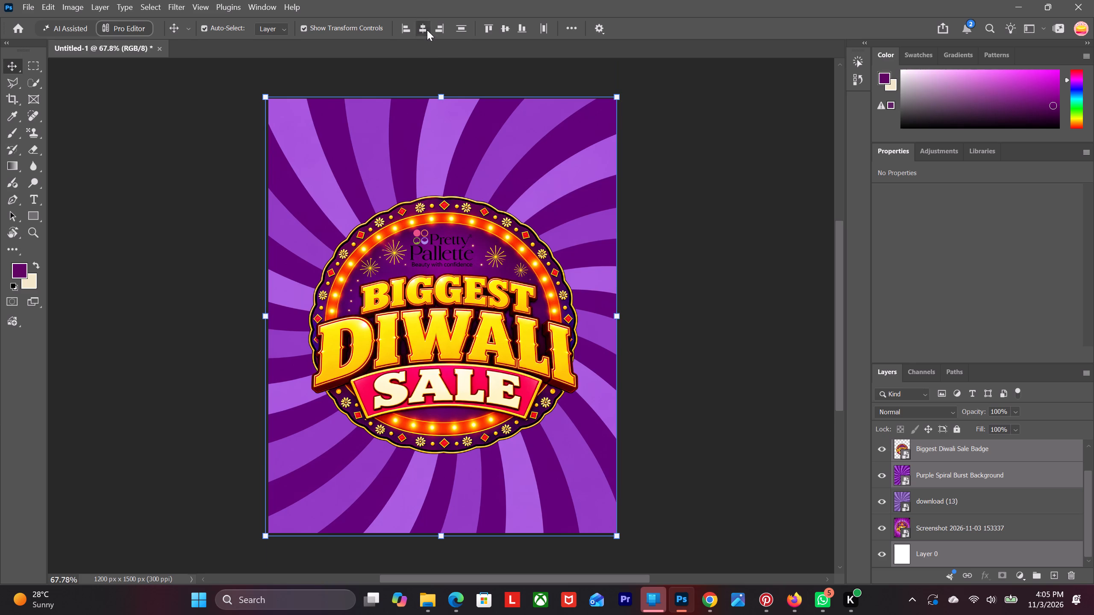
double_click(427, 30)
click(193, 210)
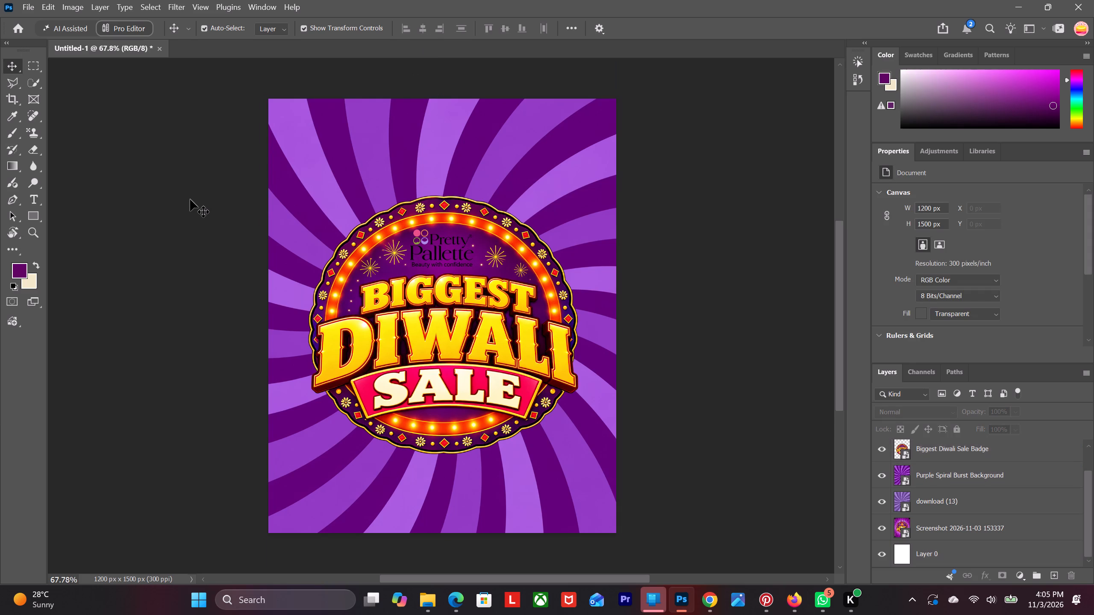
alt+scroll(234, 252, up, 6)
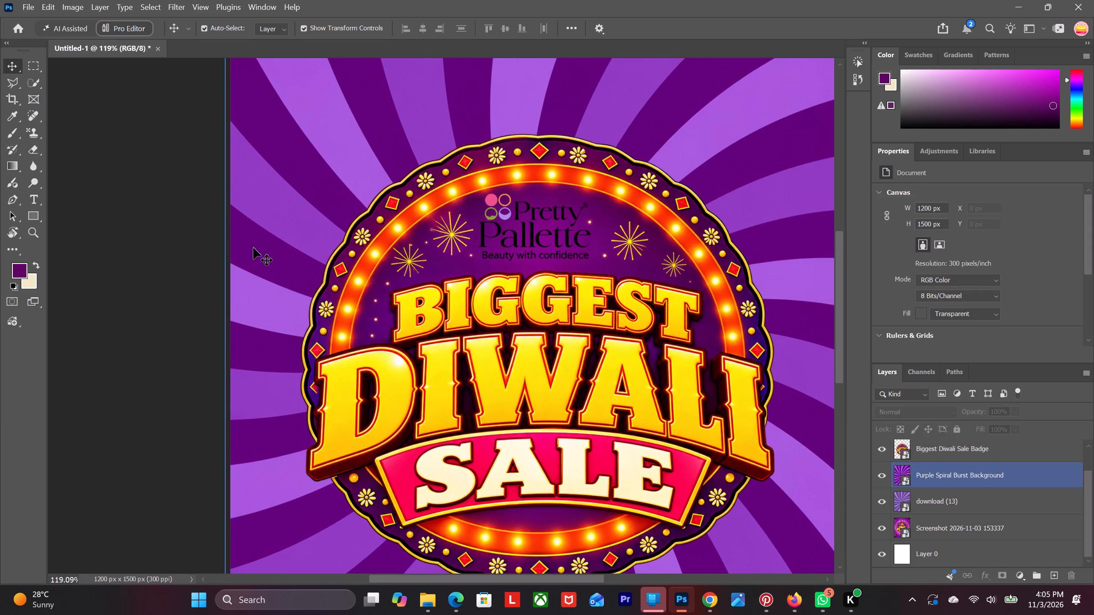
Align the horizontal centres of the Pretty Pallette logo layer and the Biggest Diwali Sale Badge layer.
click(536, 282)
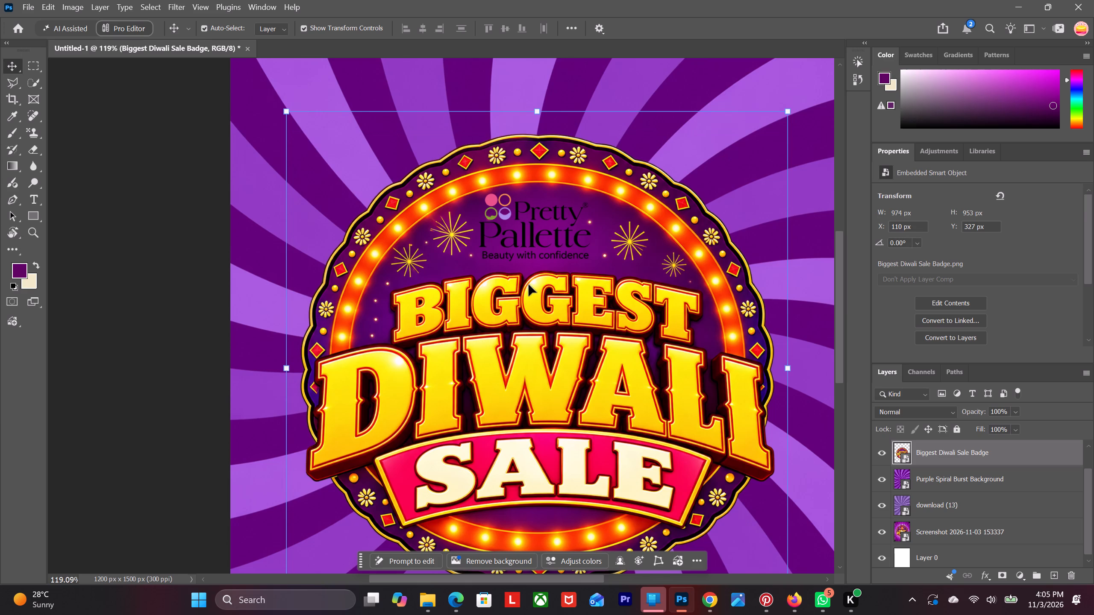
click(1044, 460)
scroll(992, 457, up, 4)
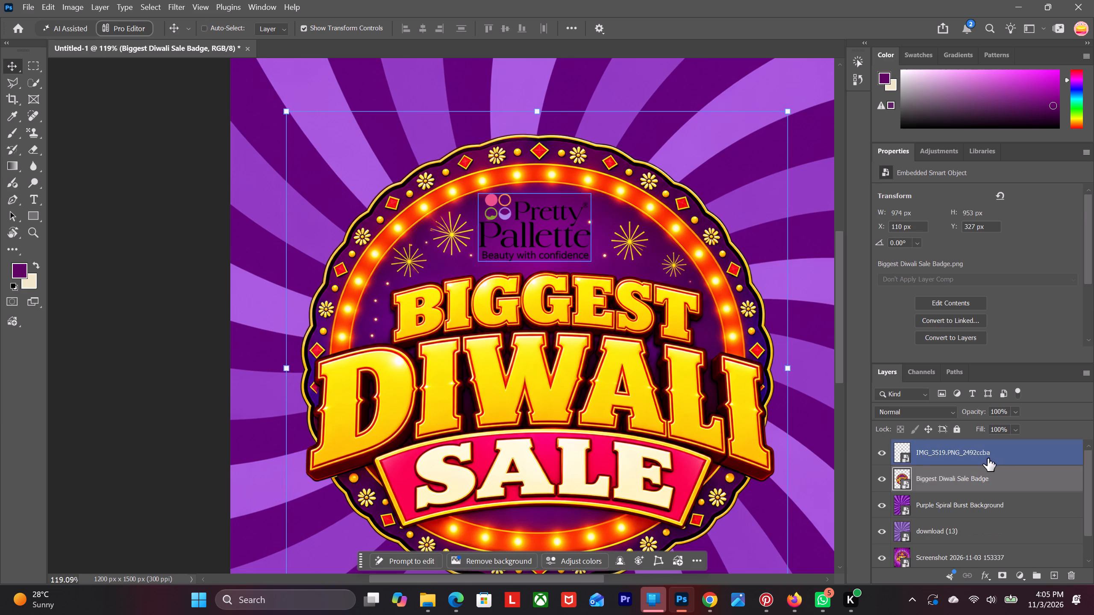
ctrl+click(988, 458)
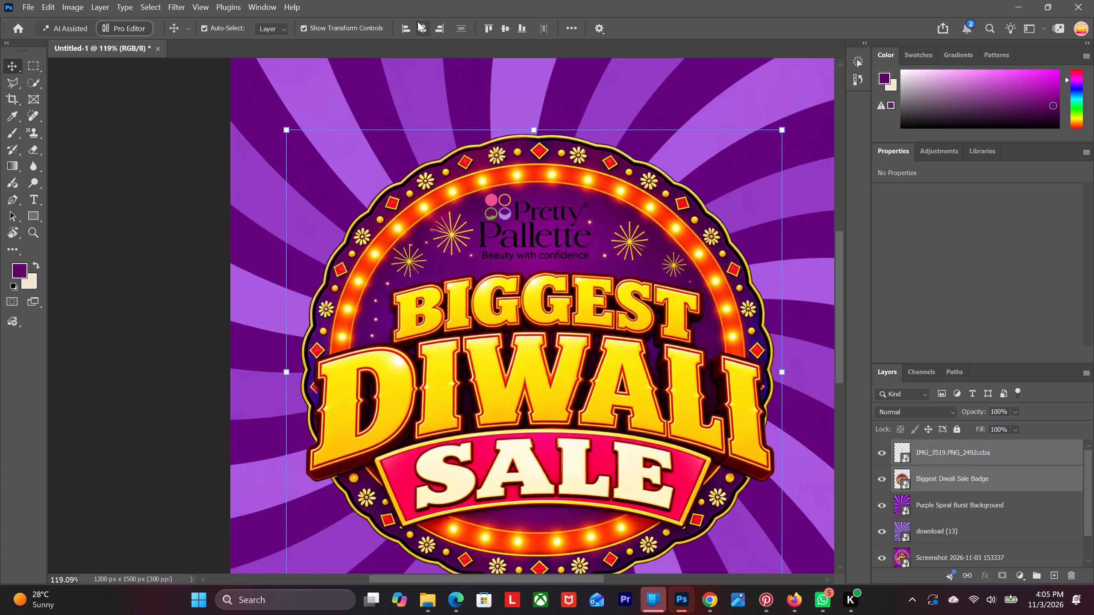
click(418, 21)
triple_click(418, 21)
triple_click(418, 21)
click(418, 21)
click(965, 453)
ctrl+click(962, 468)
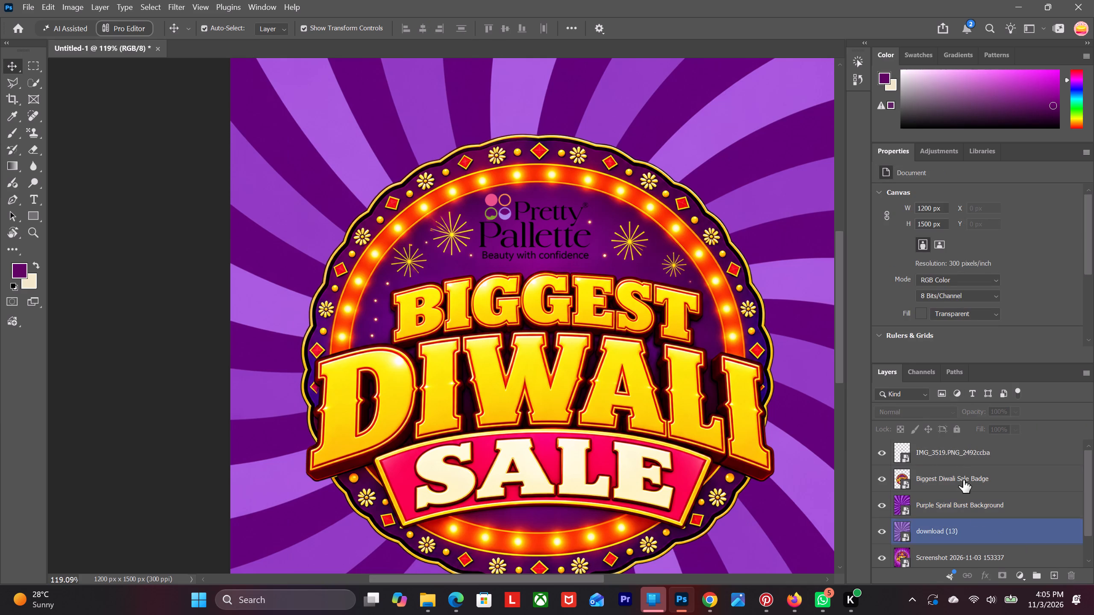
click(959, 445)
ctrl+click(953, 483)
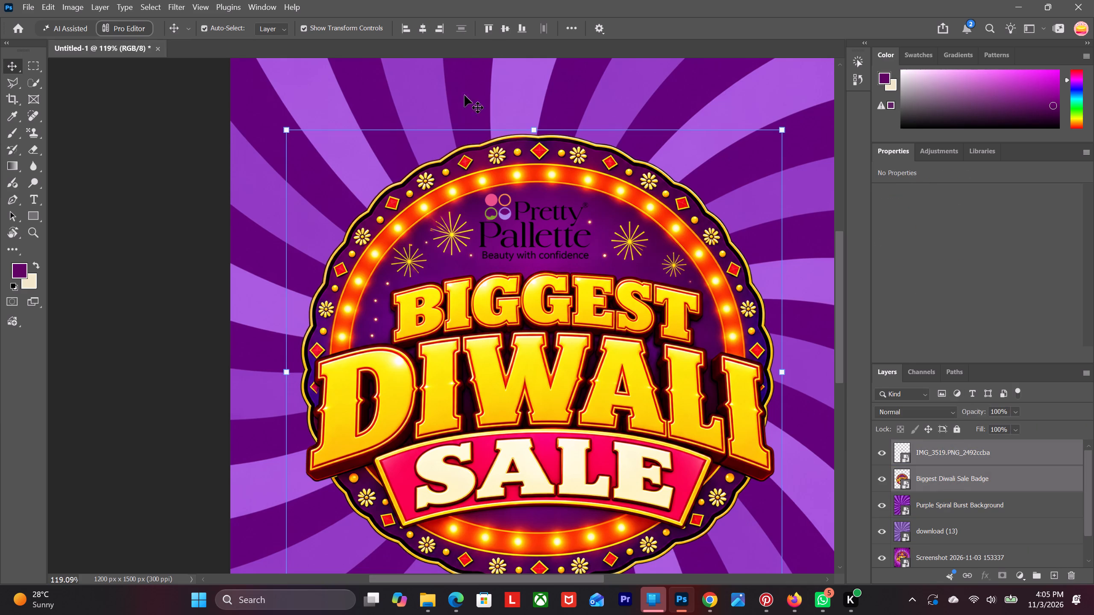
double_click(426, 26)
alt+scroll(271, 314, down, 1)
click(209, 314)
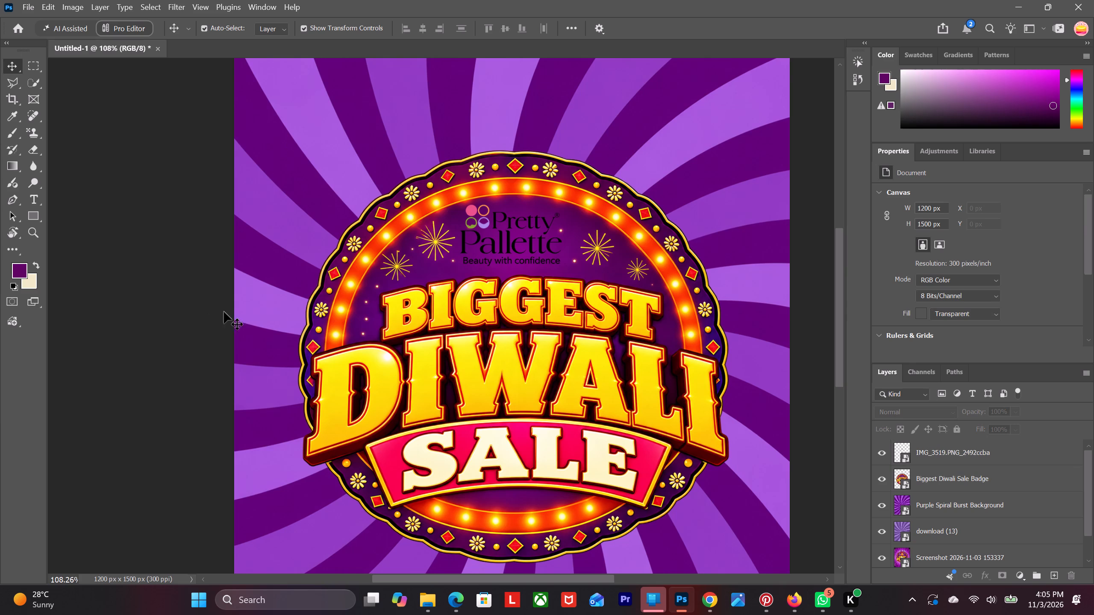
Nudge the Pretty Pallette logo slightly to the right inside the badge, to X 495 px.
click(484, 254)
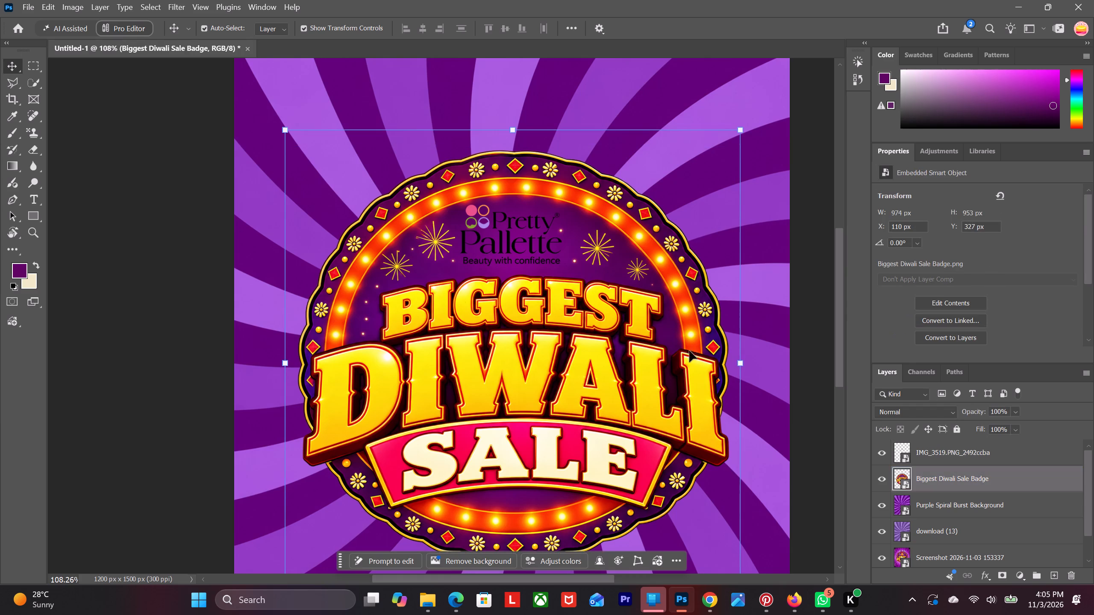
click(947, 447)
key(Right)
key(Right)
key(Right)
key(Right)
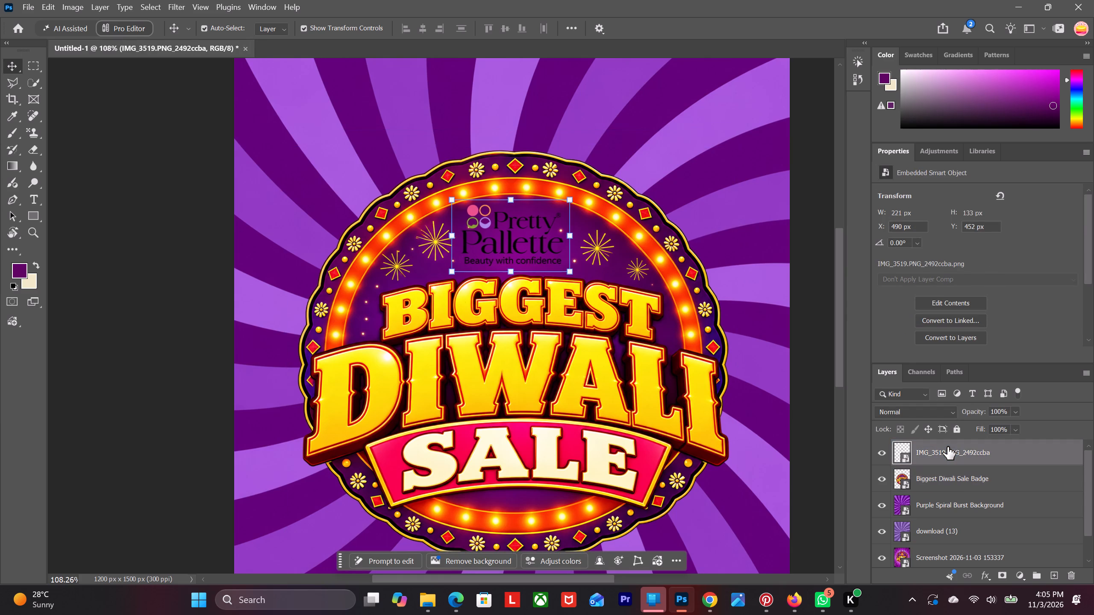
key(Right)
key(Right)
key(Right)
key(Right)
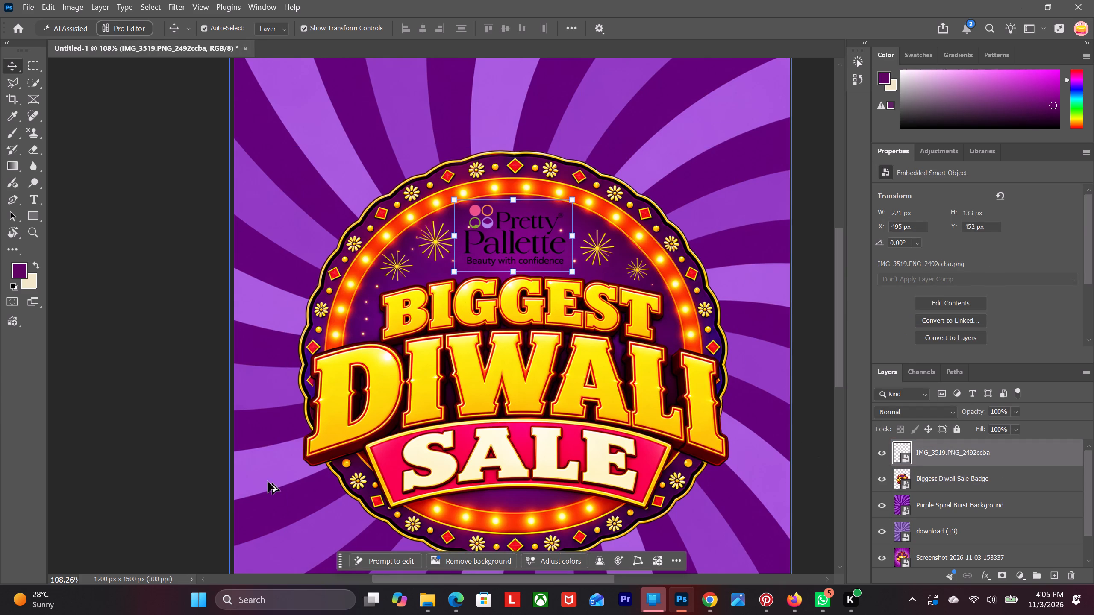
alt+scroll(268, 481, down, 3)
click(170, 357)
Compare the design with the reference screenshot layer by temporarily hiding the logo, badge, spiral background and download (13) layers.
alt+scroll(170, 357, down, 1)
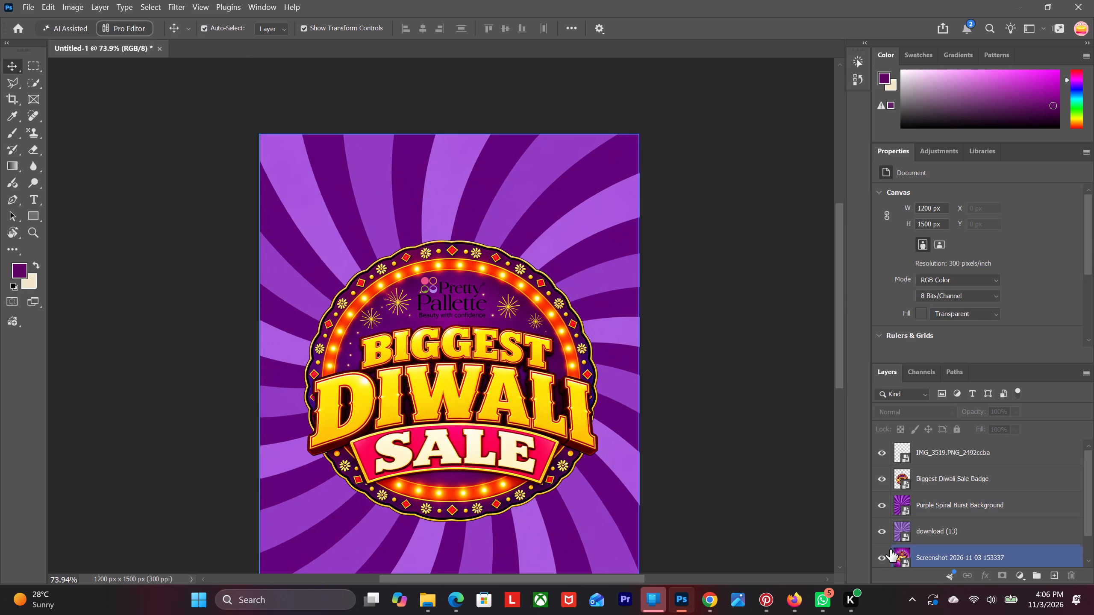
click(883, 524)
click(887, 497)
click(881, 476)
click(879, 448)
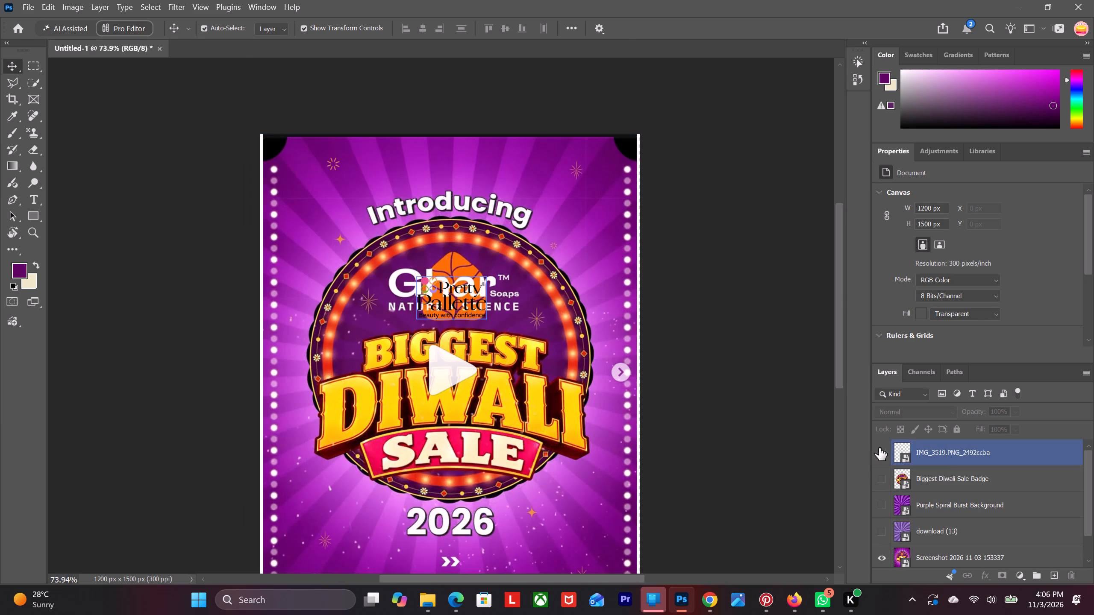
click(878, 447)
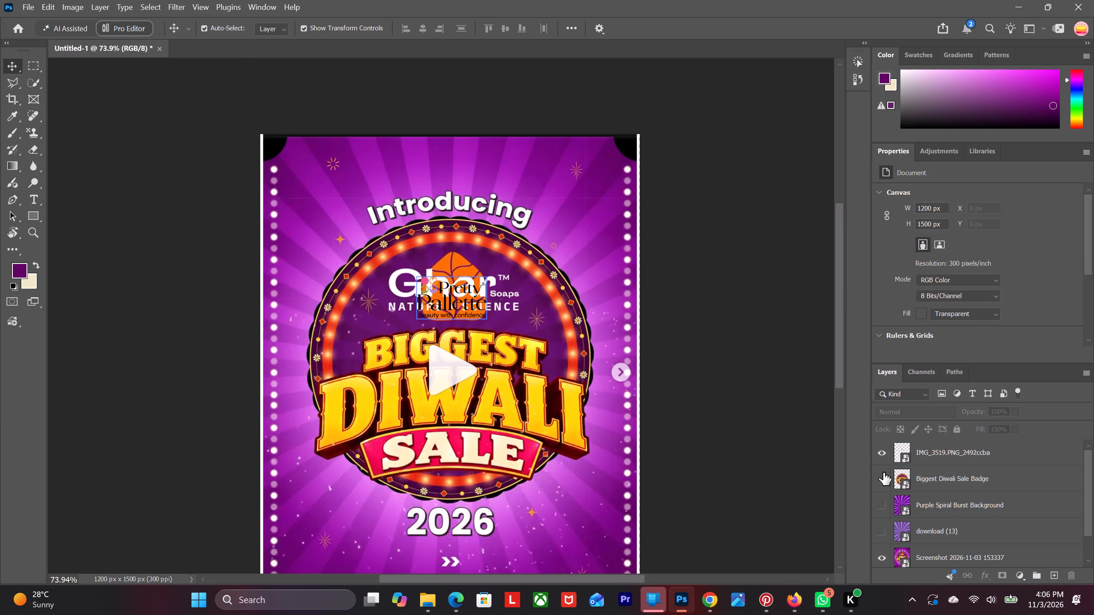
click(883, 474)
click(879, 506)
click(879, 534)
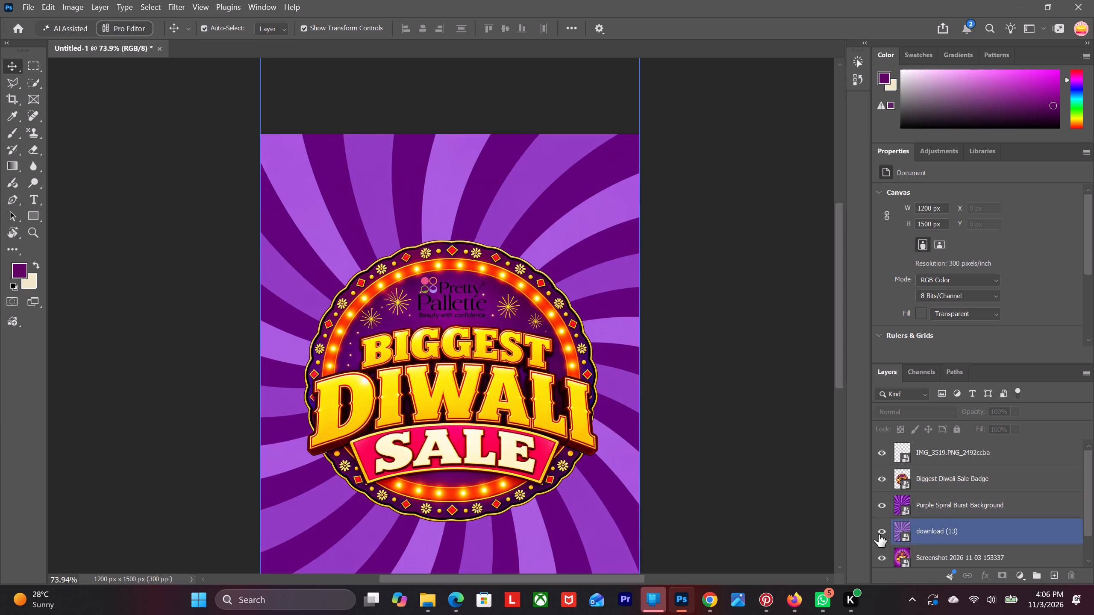
Hide the layers above the reference screenshot to check it again, and restore all of them except download (13).
scroll(336, 400, down, 5)
alt+scroll(336, 401, down, 4)
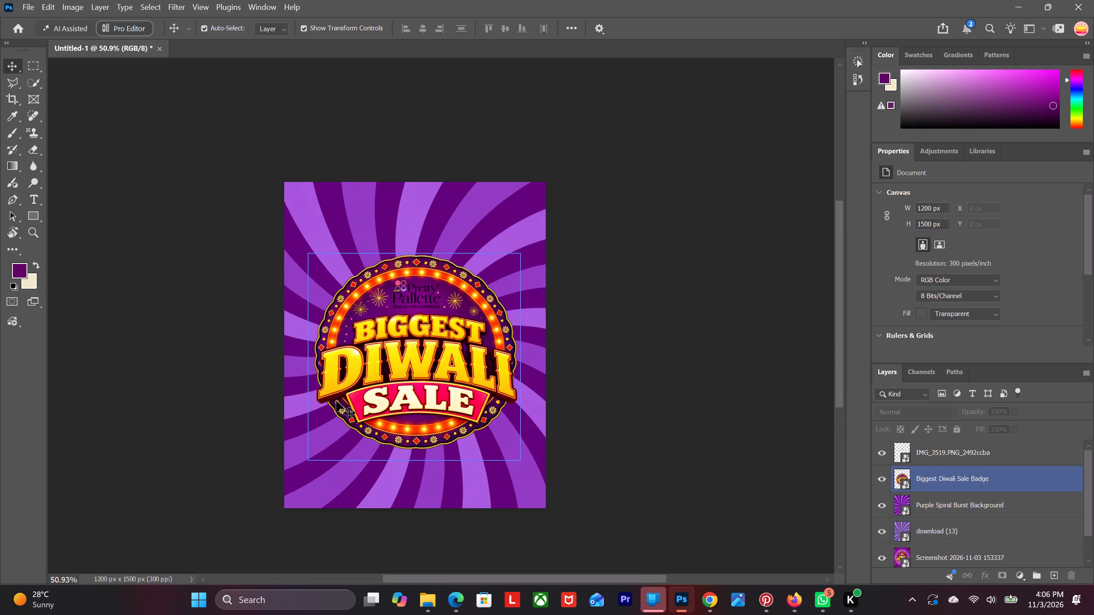
alt+scroll(336, 401, down, 2)
click(188, 313)
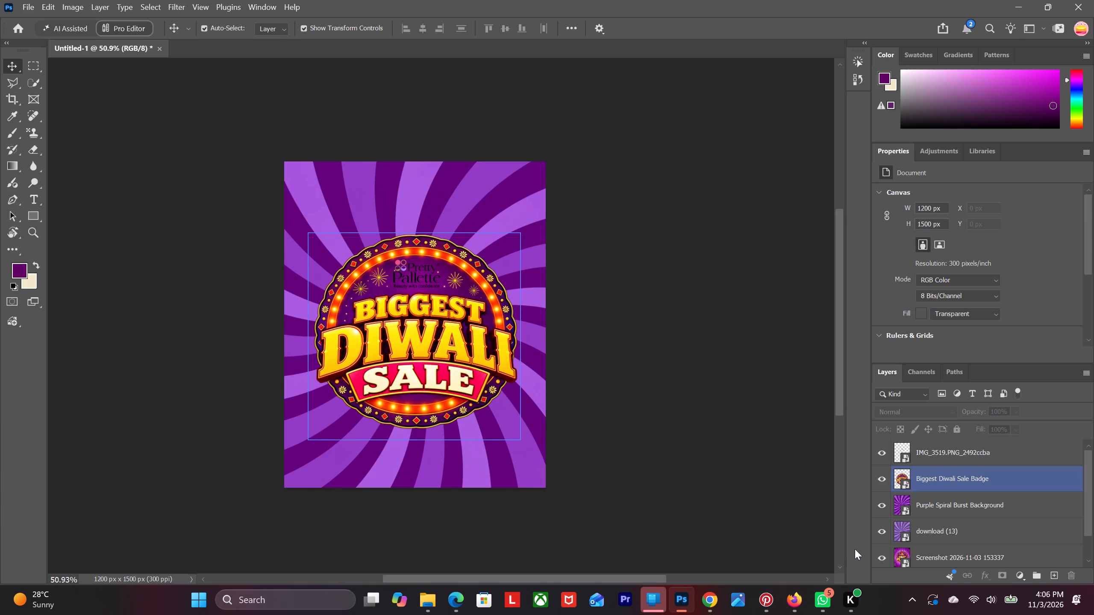
click(886, 526)
click(884, 500)
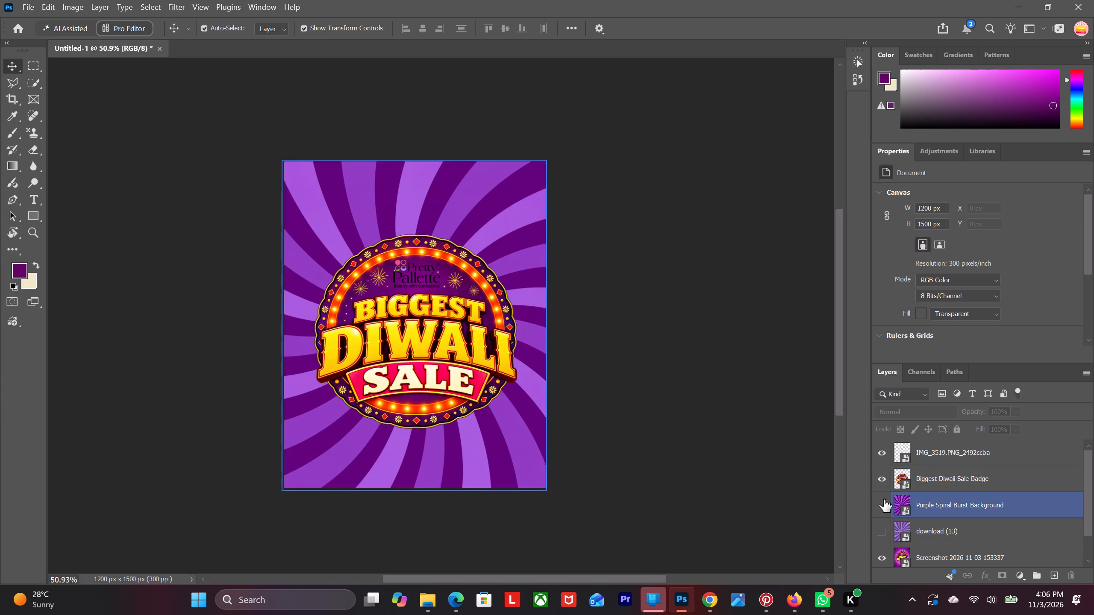
click(887, 483)
click(882, 450)
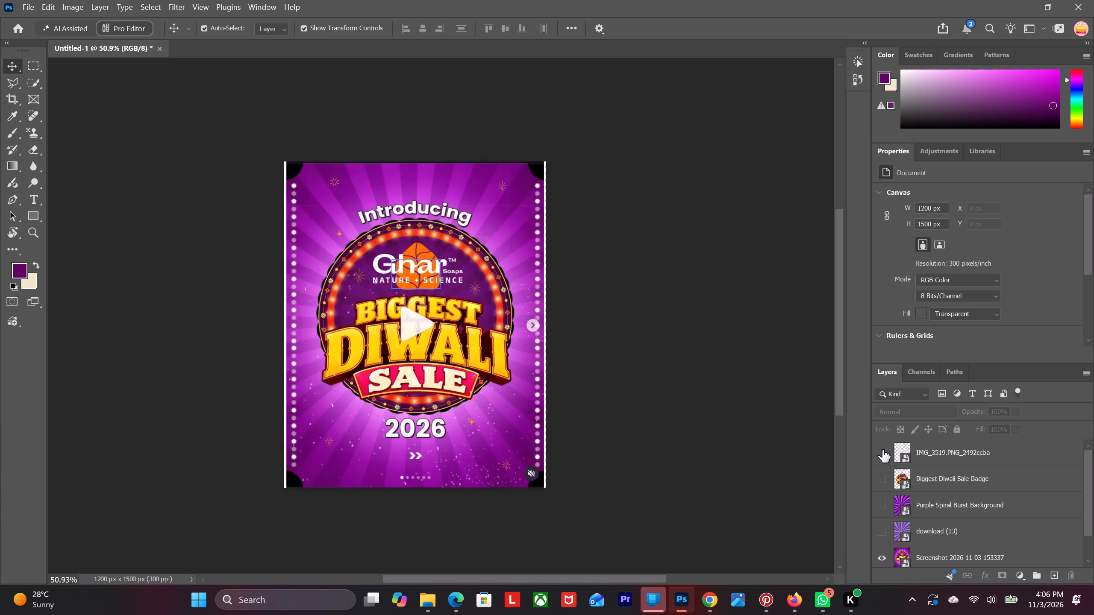
click(882, 450)
click(882, 477)
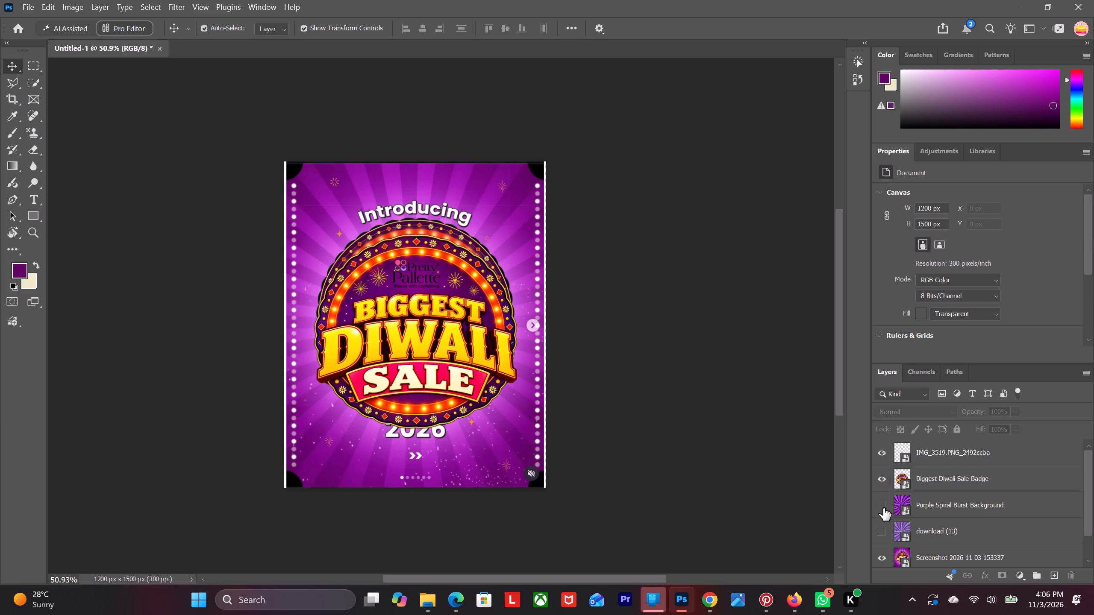
click(883, 508)
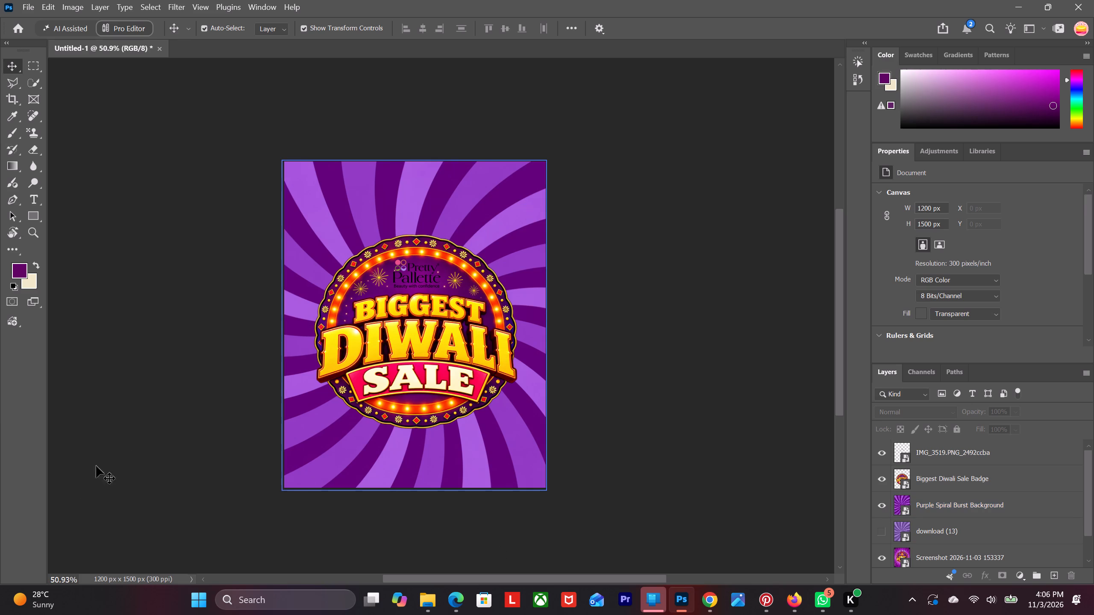
Examine the logo and badge details up close and the overall composition on the full canvas.
alt+scroll(371, 328, up, 9)
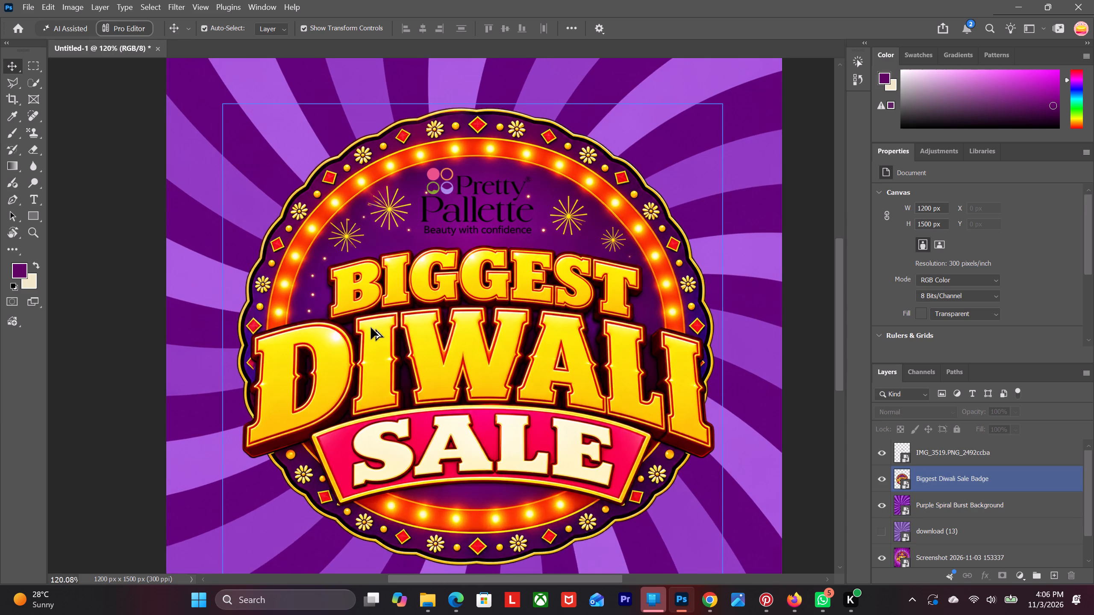
alt+scroll(371, 328, up, 15)
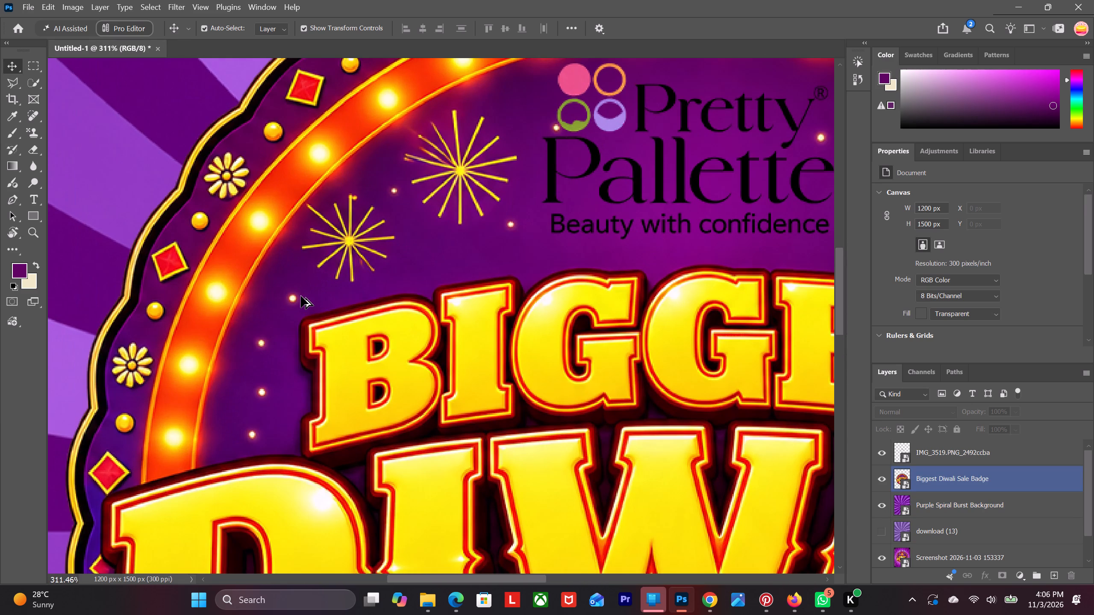
alt+scroll(301, 296, down, 9)
scroll(301, 296, down, 4)
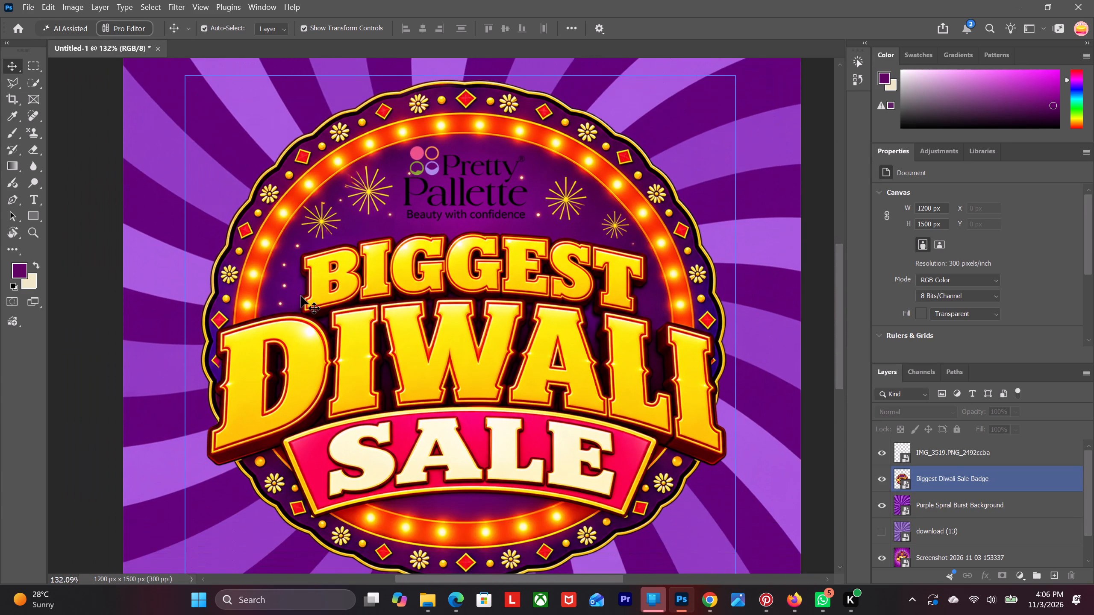
scroll(301, 296, down, 5)
alt+scroll(301, 296, down, 1)
scroll(301, 296, down, 1)
alt+scroll(301, 296, down, 1)
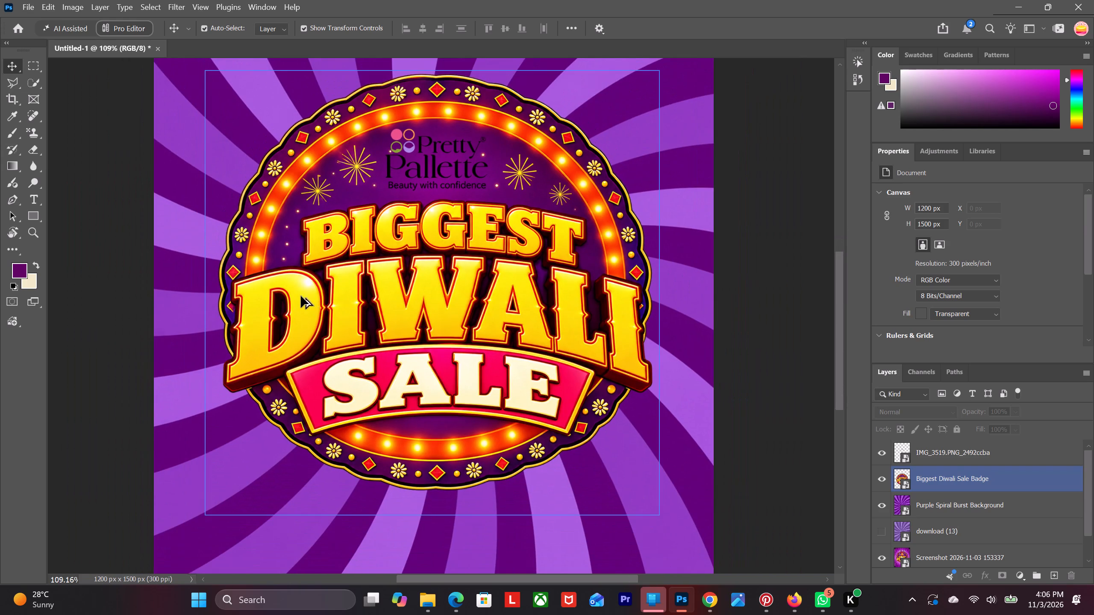
scroll(323, 375, up, 4)
alt+scroll(323, 375, down, 5)
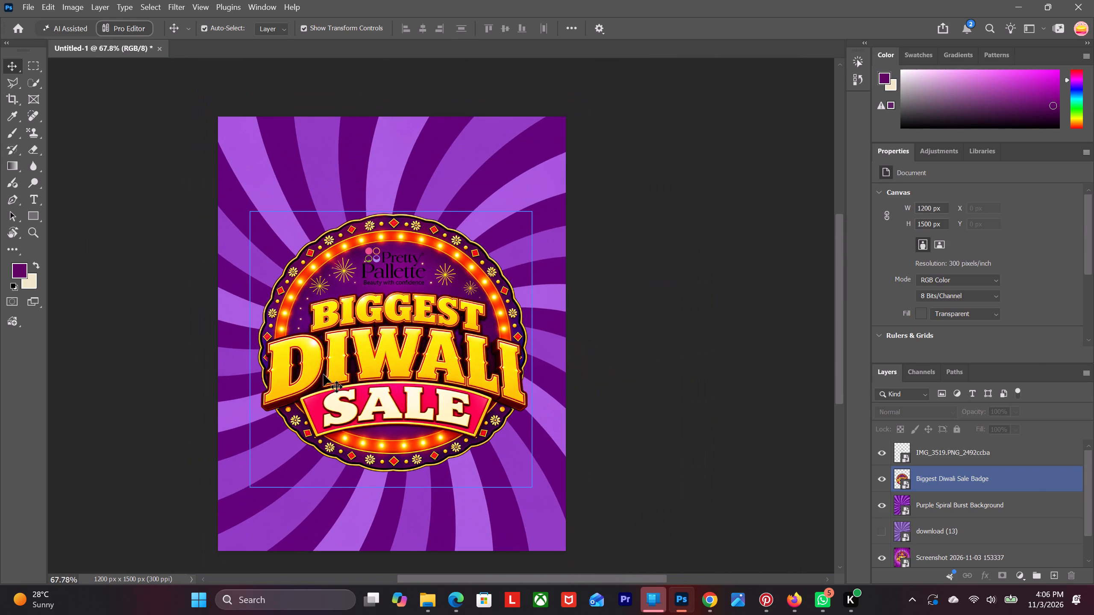
scroll(323, 375, down, 4)
scroll(323, 375, up, 5)
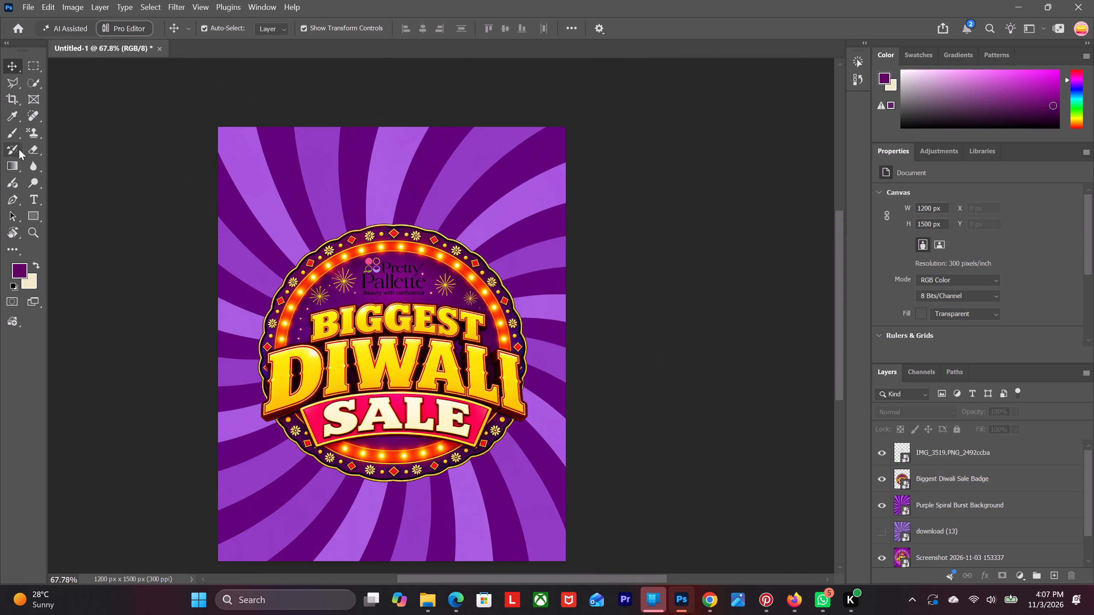
Add the text 2026 in Outfit Regular, 18 pt, below the badge near the canvas's lower edge.
click(39, 196)
click(313, 515)
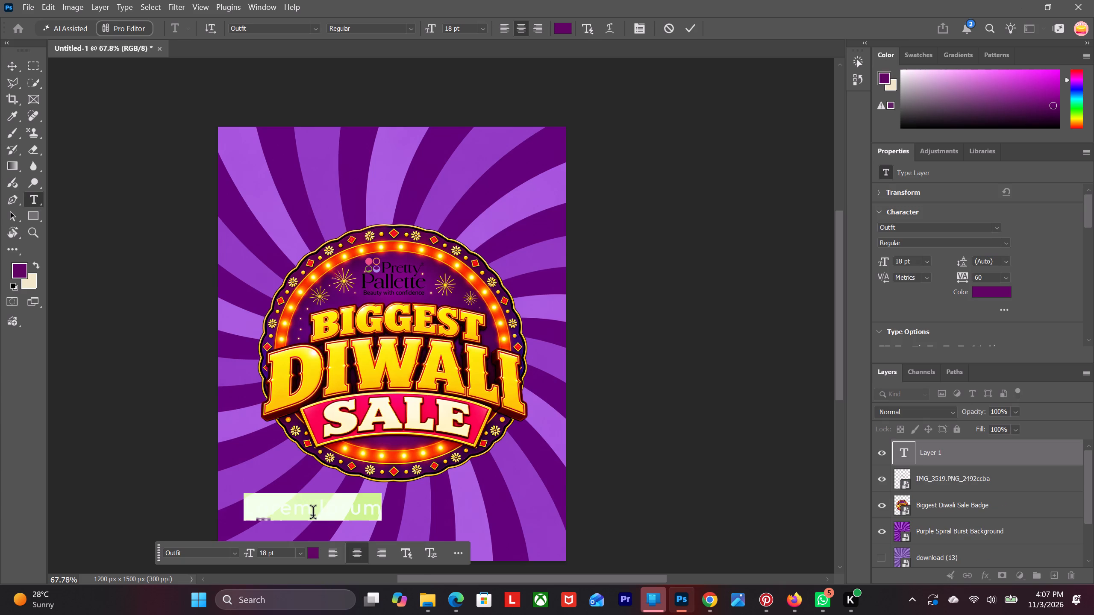
key(2)
text(026)
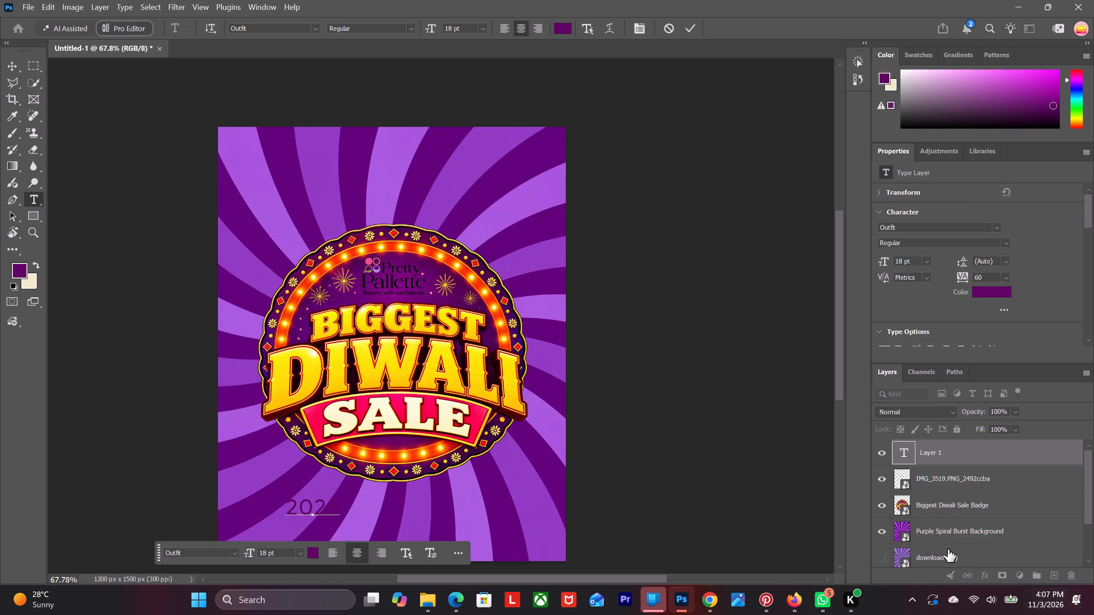
Swap the foreground and background colours and recolour the 2026 text from purple to cream.
click(38, 265)
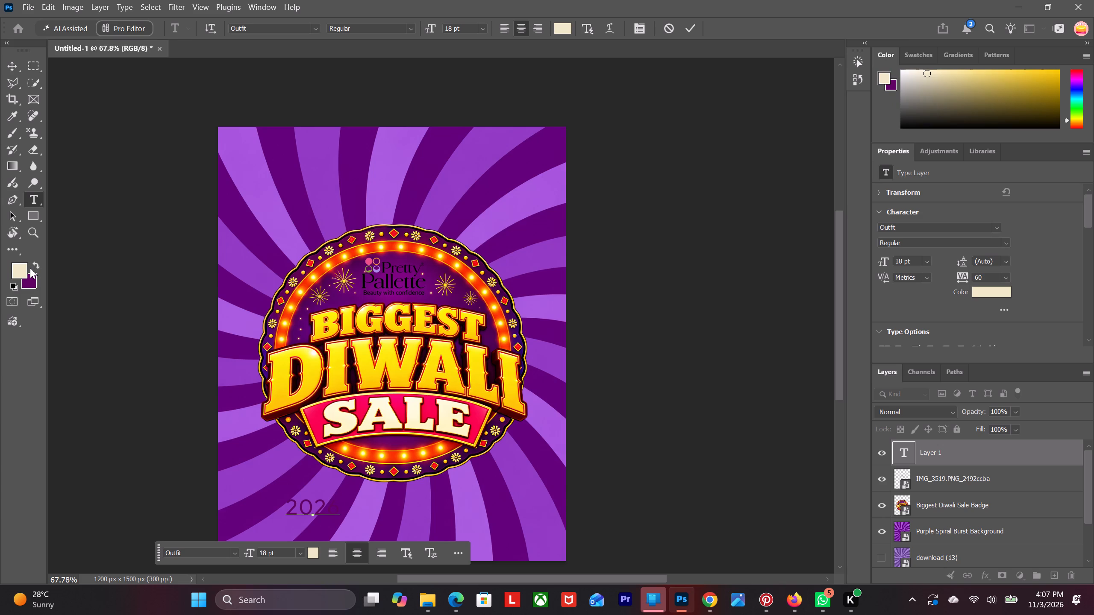
key(alt+shift+BackSpace)
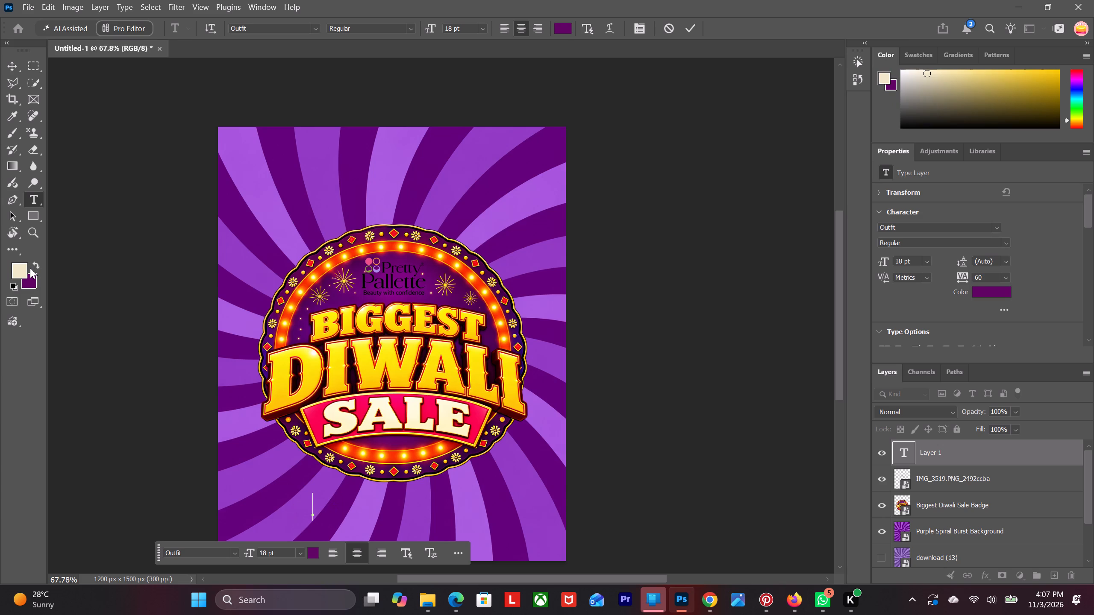
key(ctrl+z)
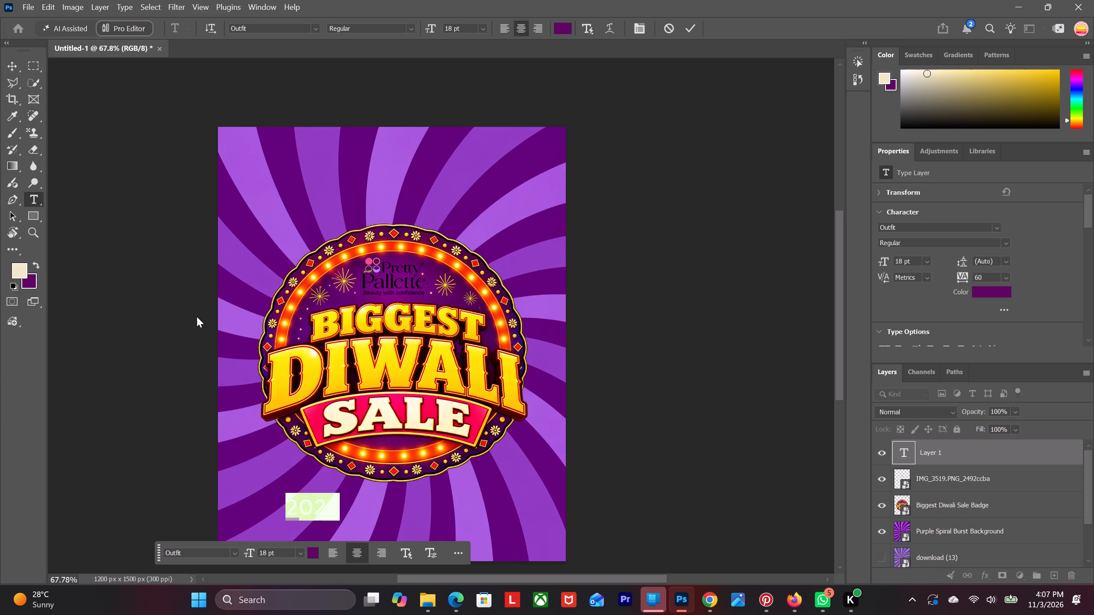
click(10, 58)
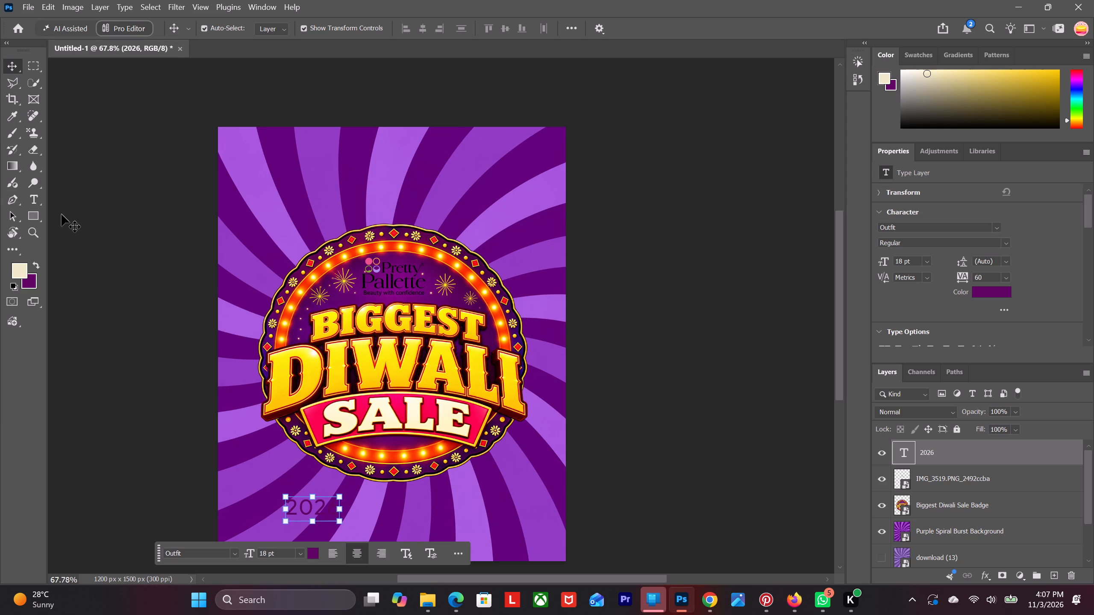
key(alt+BackSpace)
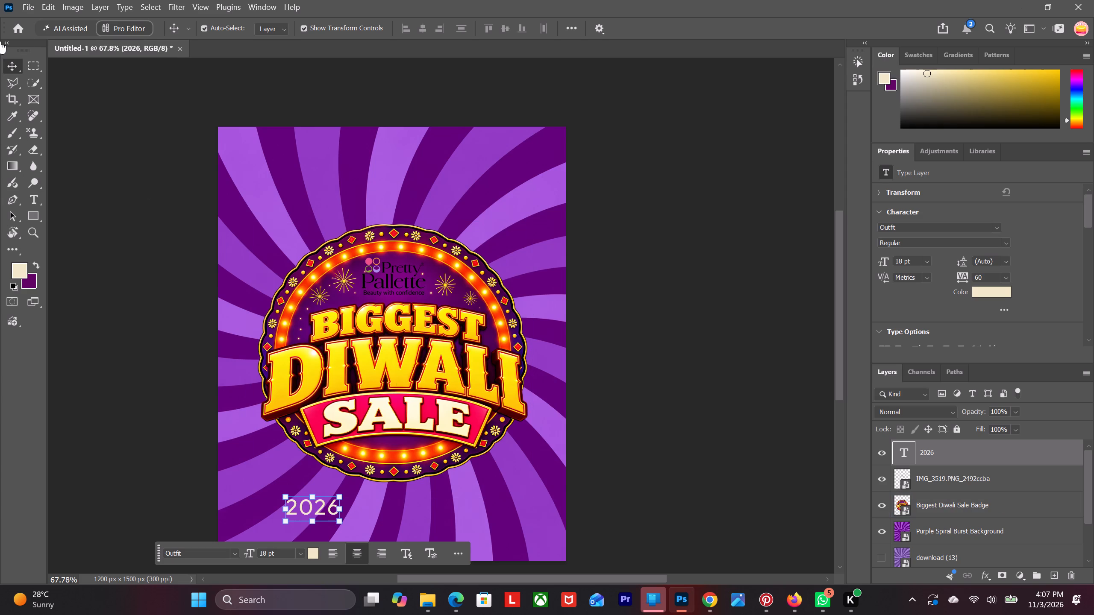
click(3, 70)
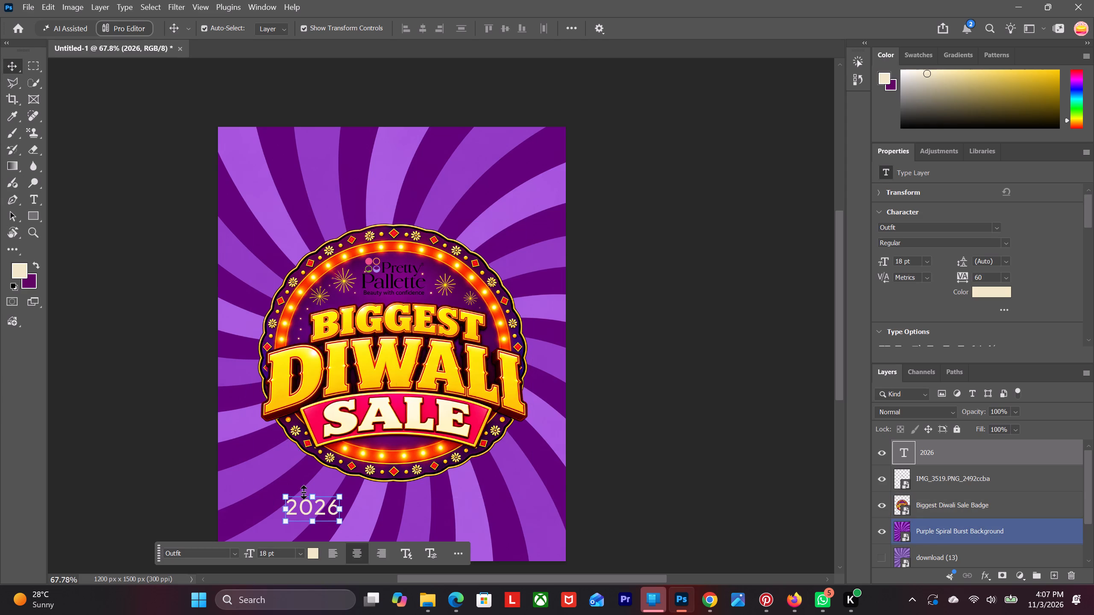
Move the 2026 text to the horizontal middle of the canvas, beneath the sale badge.
drag(308, 514, 386, 522)
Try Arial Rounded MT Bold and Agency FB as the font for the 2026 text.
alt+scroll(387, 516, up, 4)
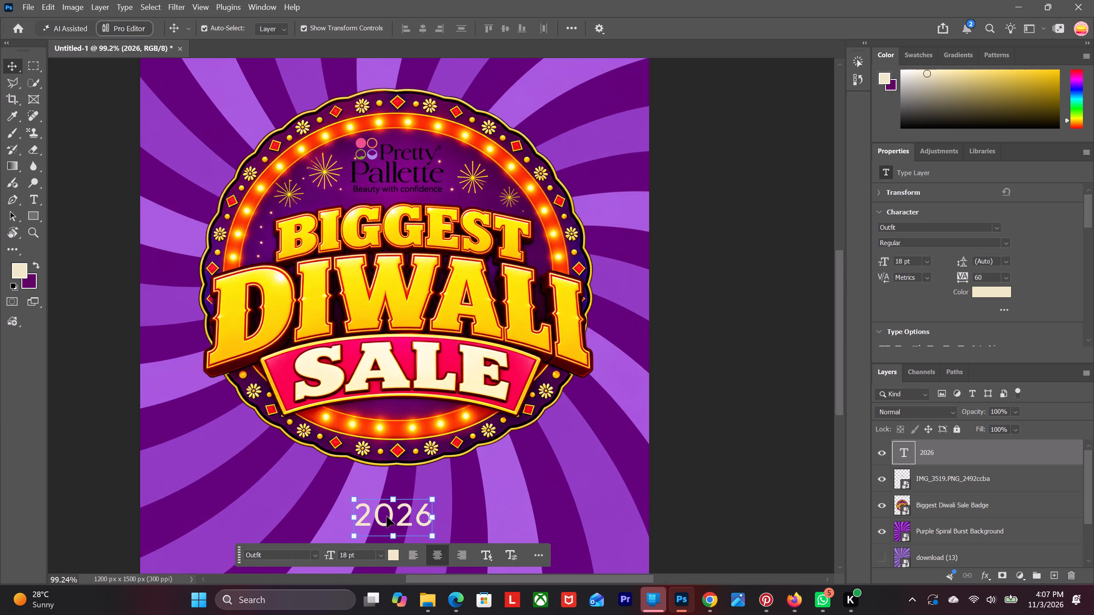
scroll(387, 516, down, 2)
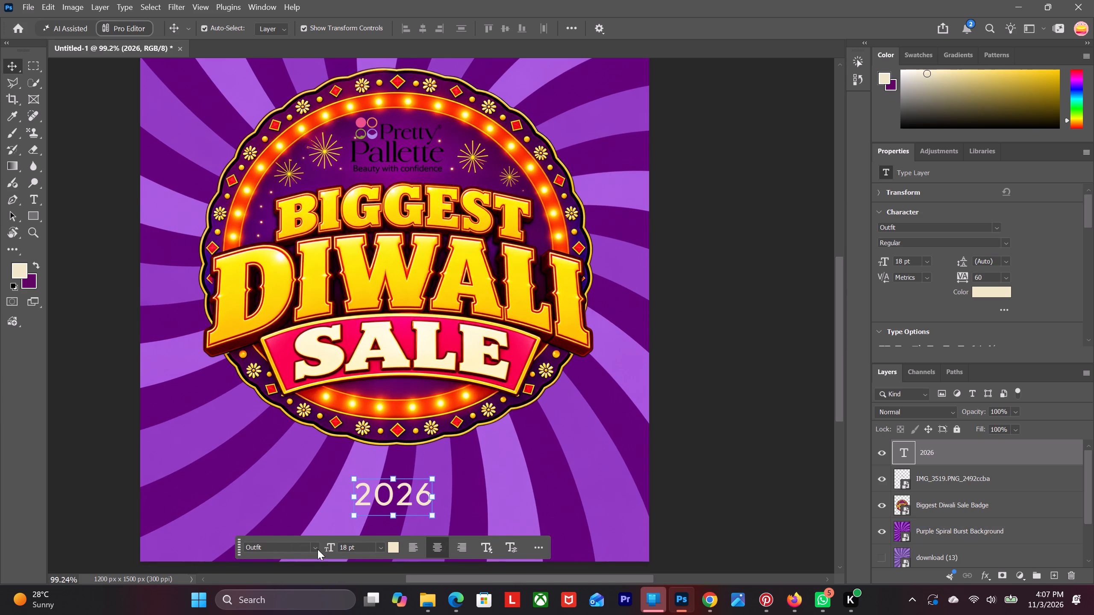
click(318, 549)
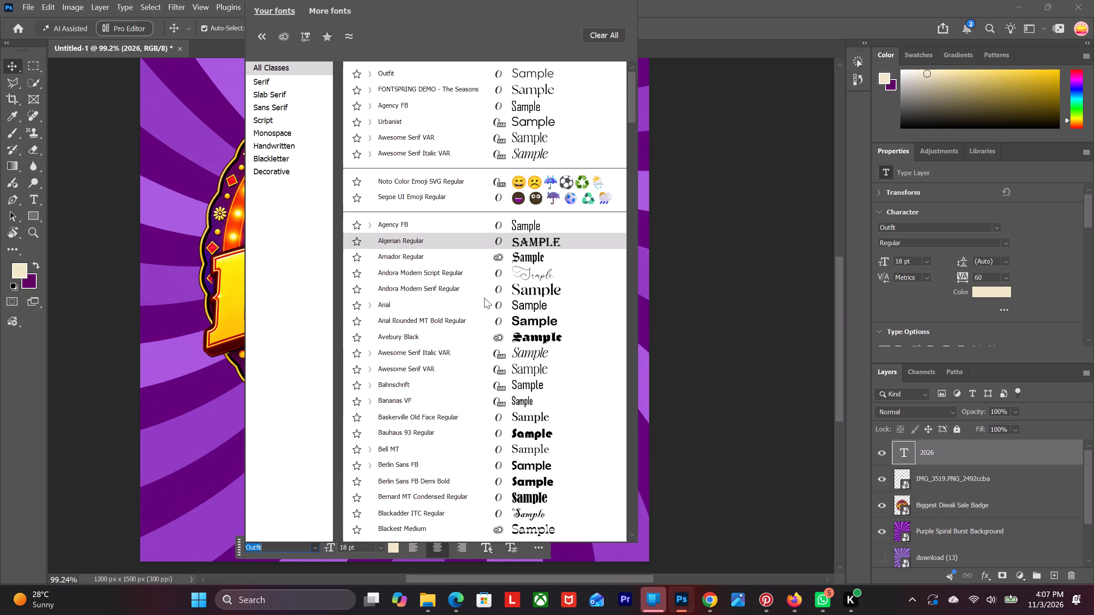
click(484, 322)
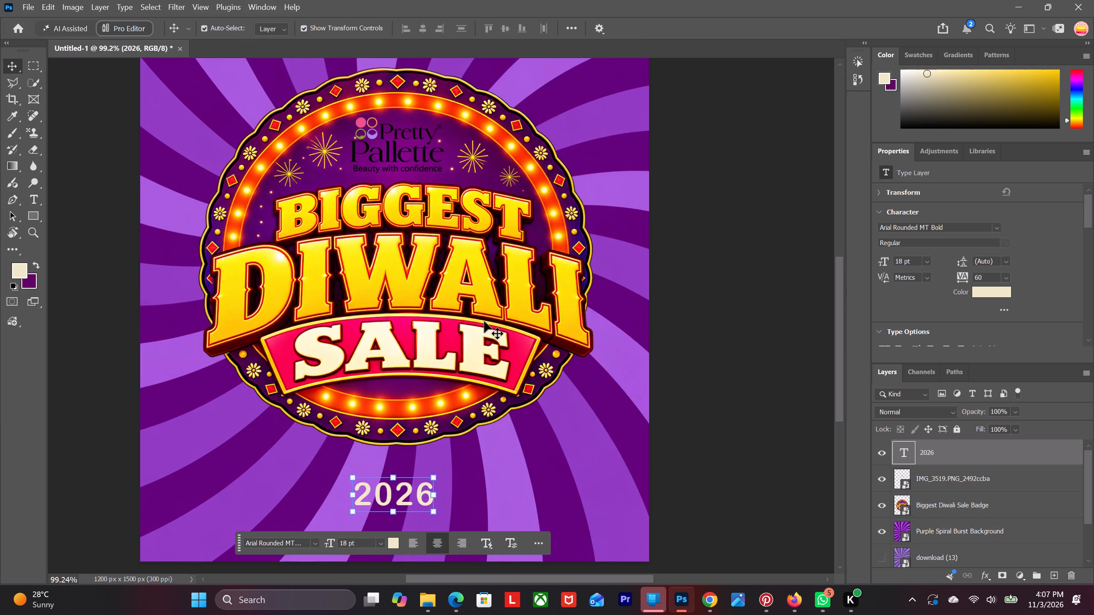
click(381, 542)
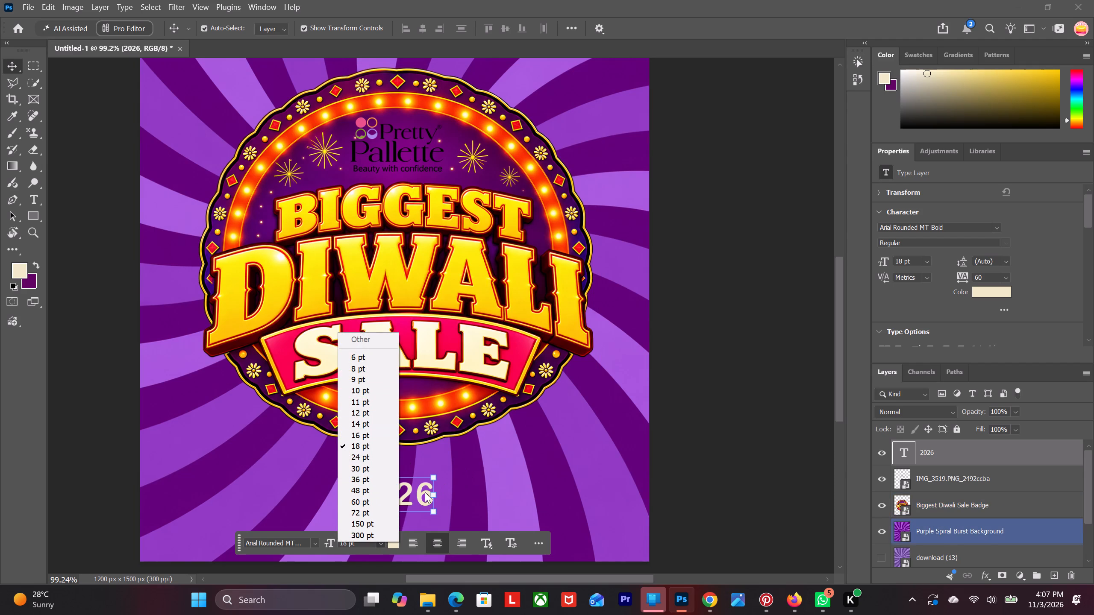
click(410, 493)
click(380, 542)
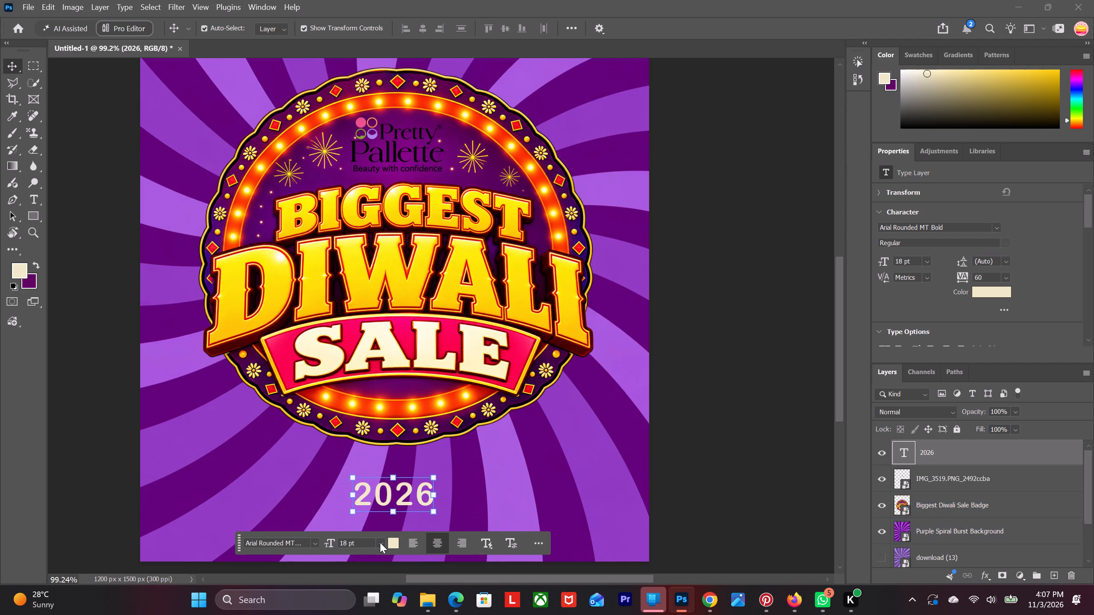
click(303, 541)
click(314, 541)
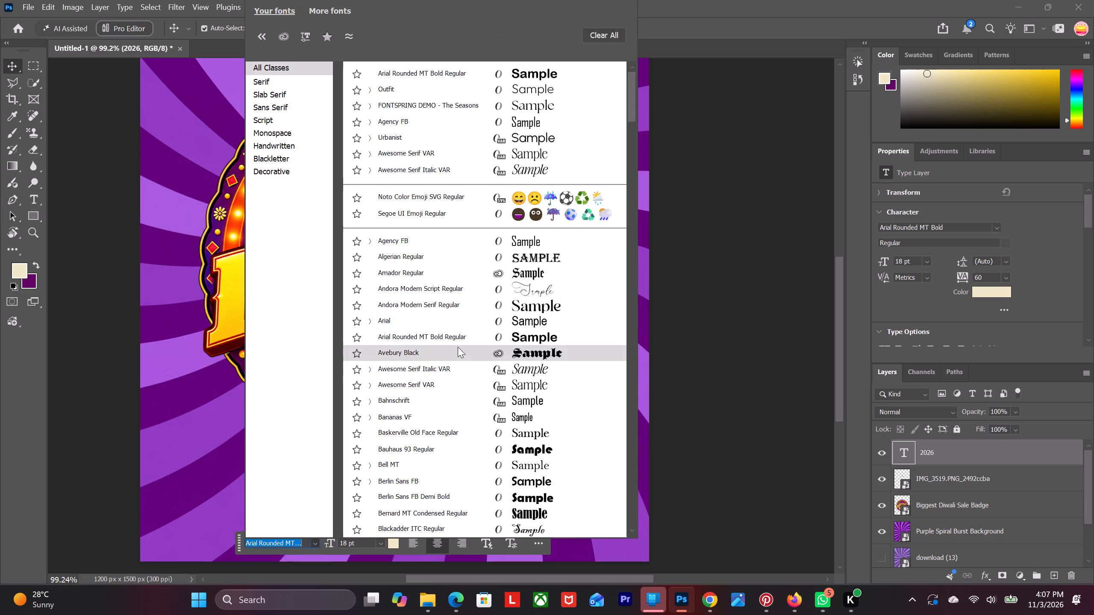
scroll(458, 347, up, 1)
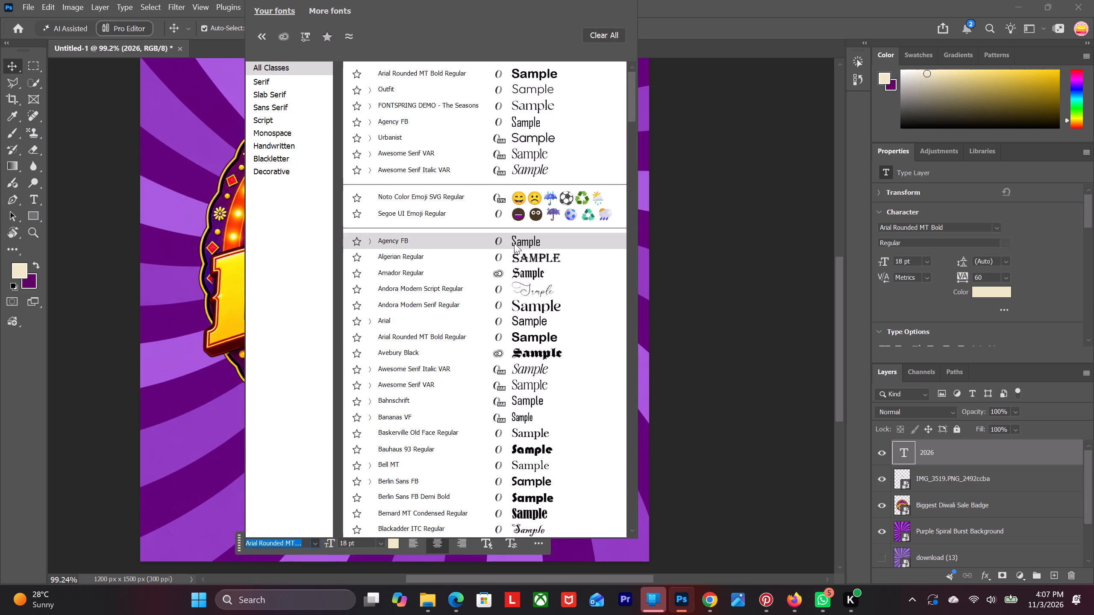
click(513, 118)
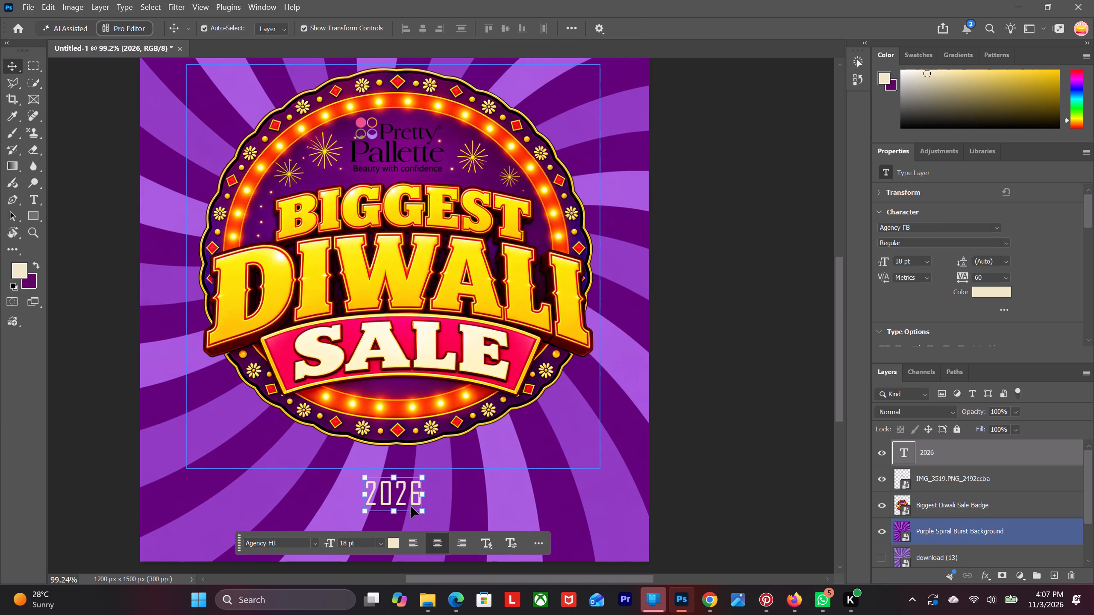
Set the 2026 text's font to Outfit Black.
click(316, 542)
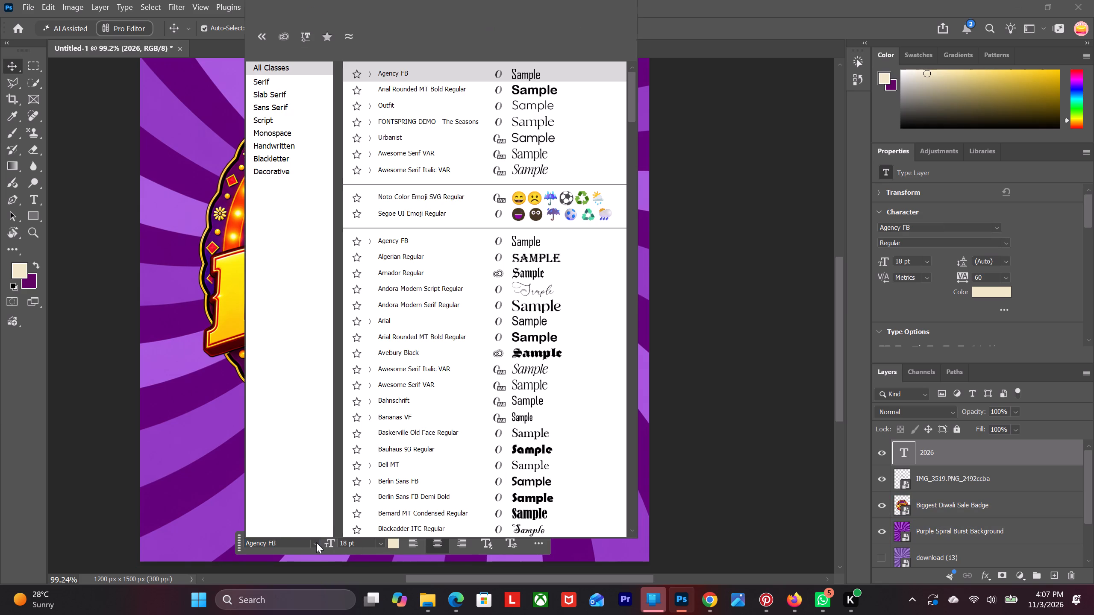
scroll(502, 281, down, 2)
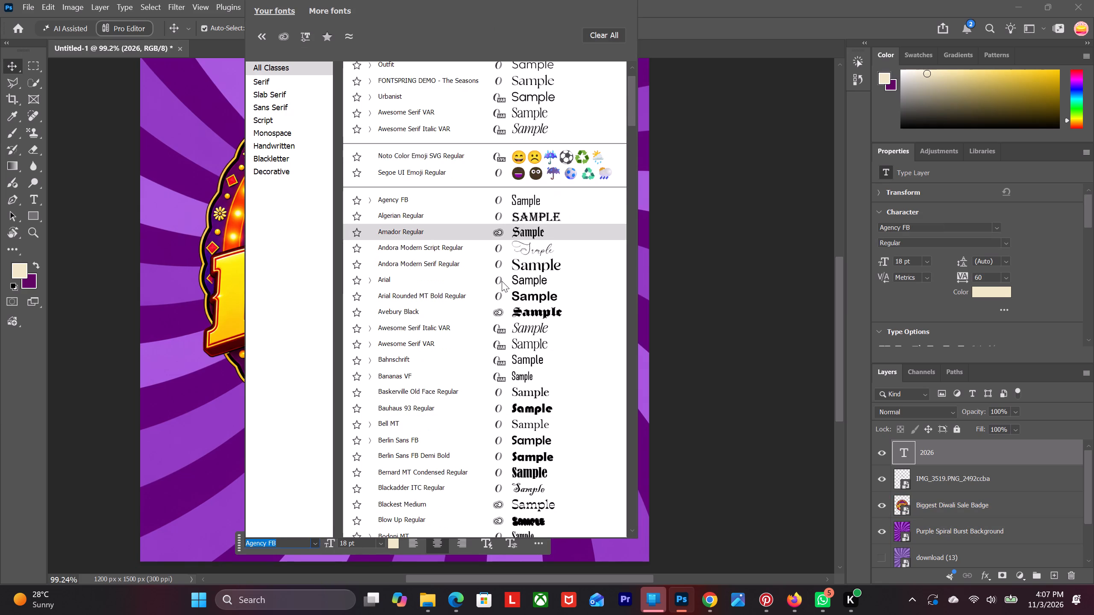
scroll(501, 288, down, 1)
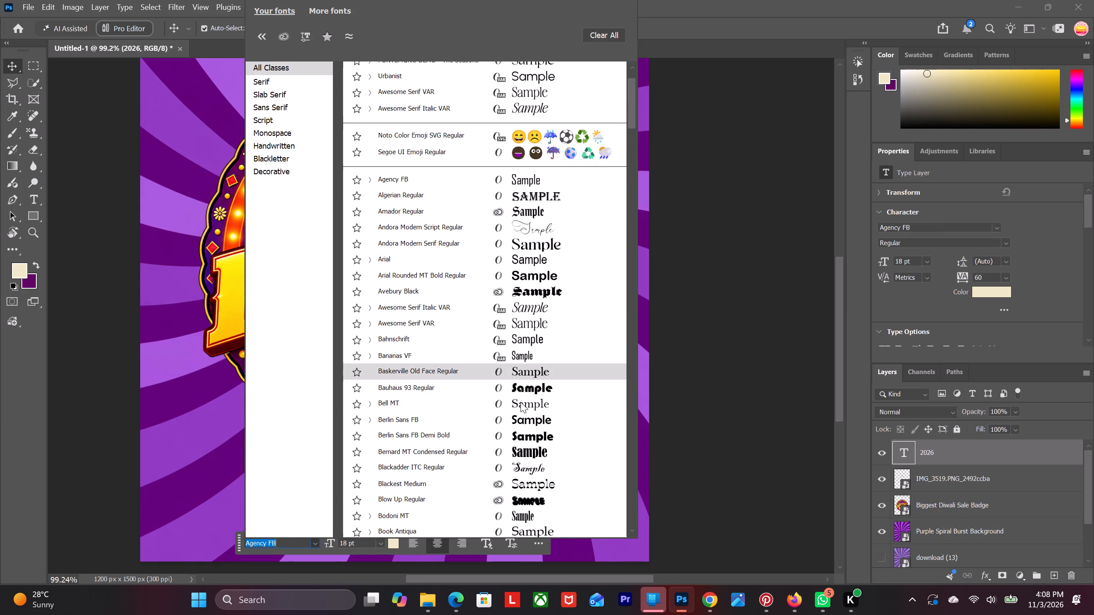
scroll(436, 360, down, 2)
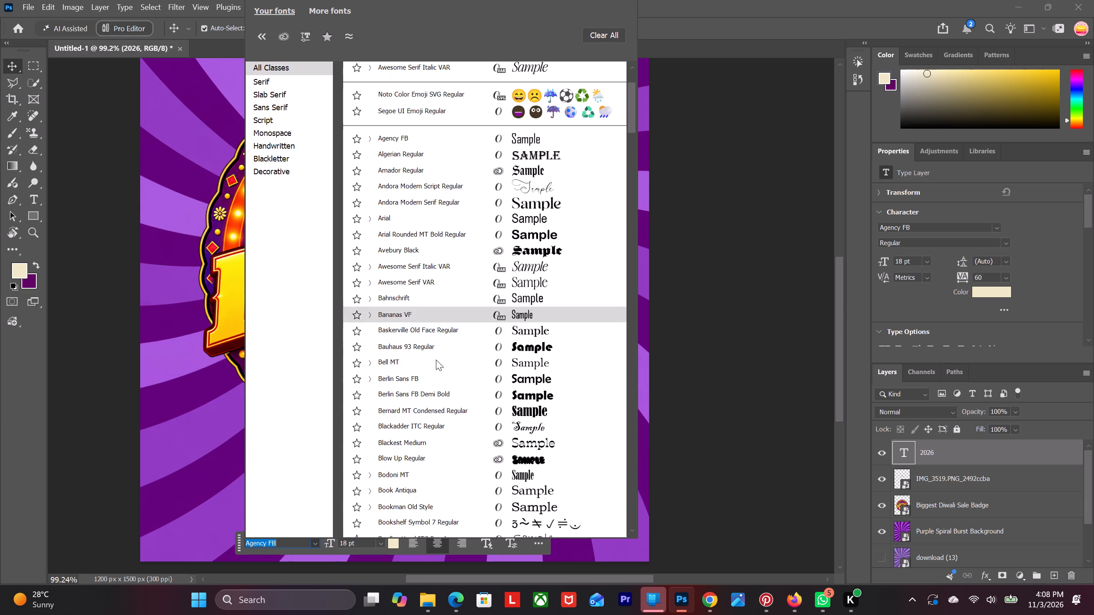
scroll(436, 360, up, 11)
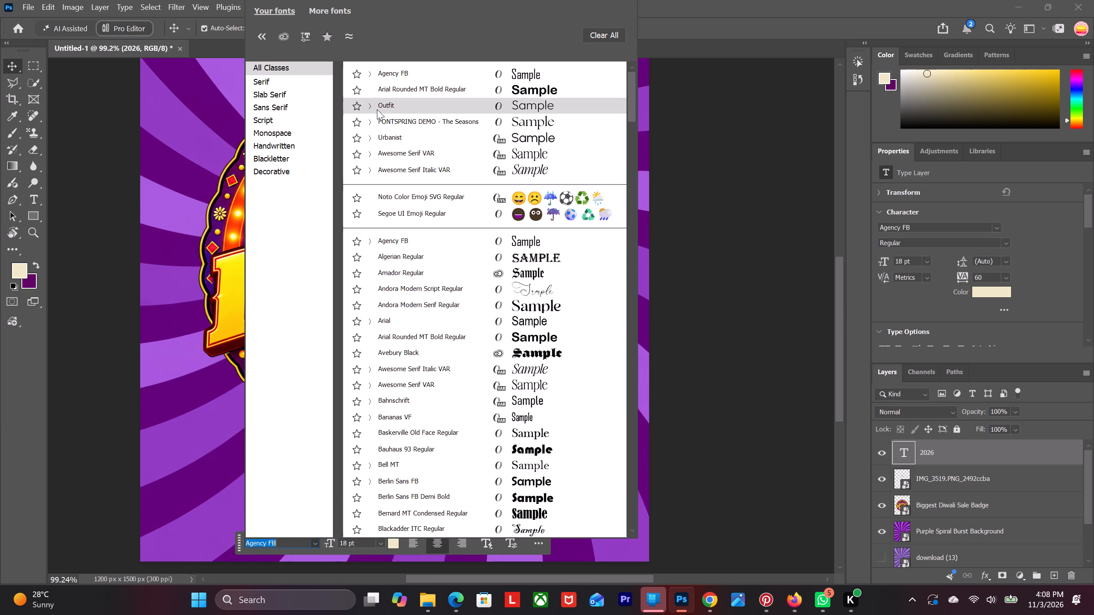
click(371, 105)
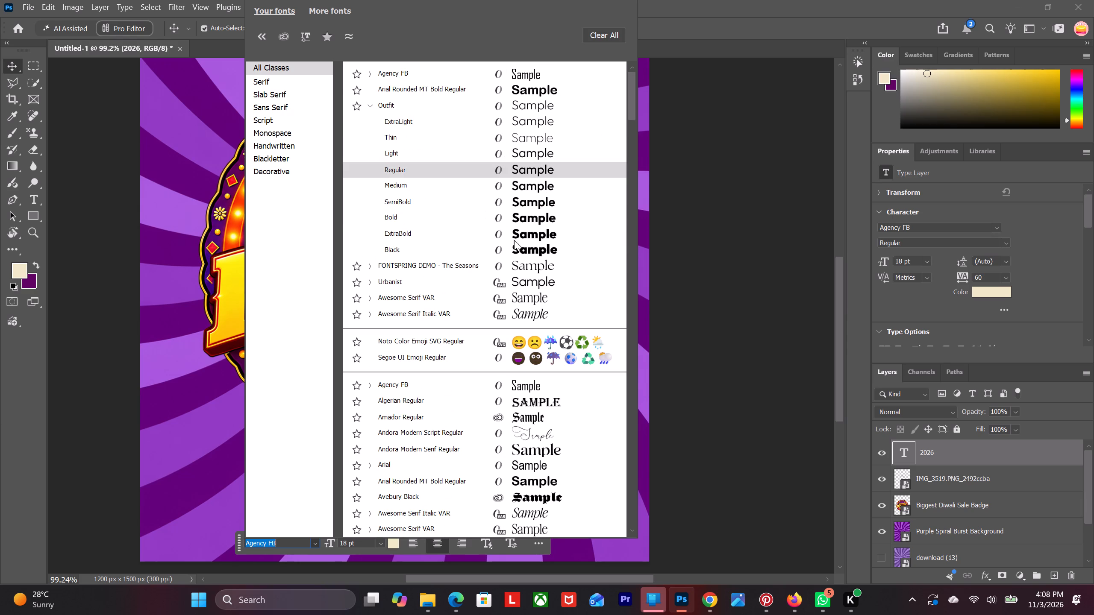
click(519, 255)
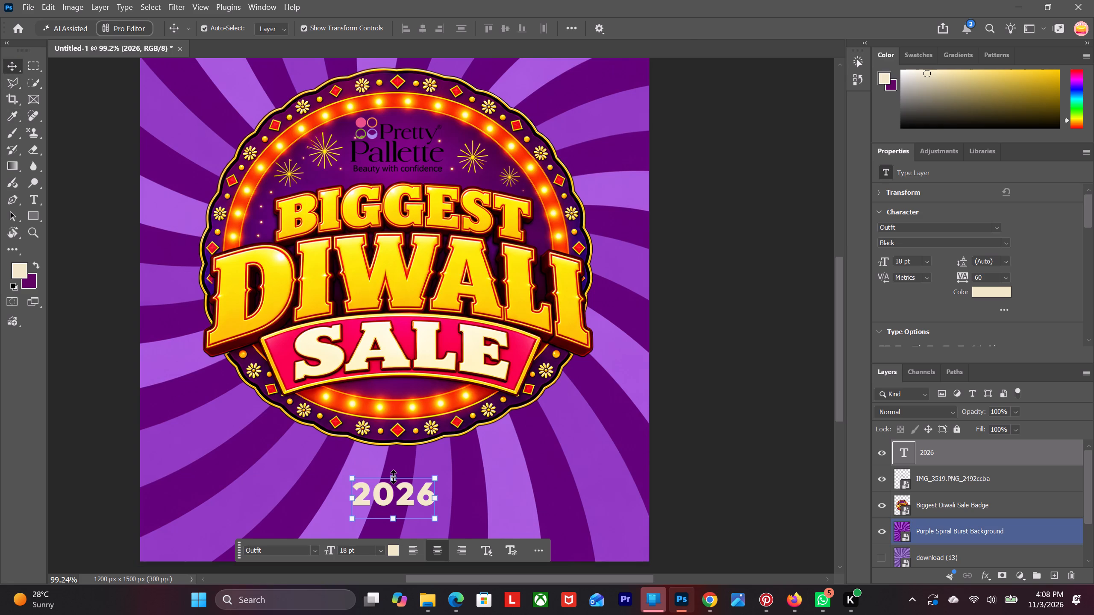
Scale the 2026 text up to about 32 pt and shift it slightly down, clear of the badge.
drag(393, 477, 394, 445)
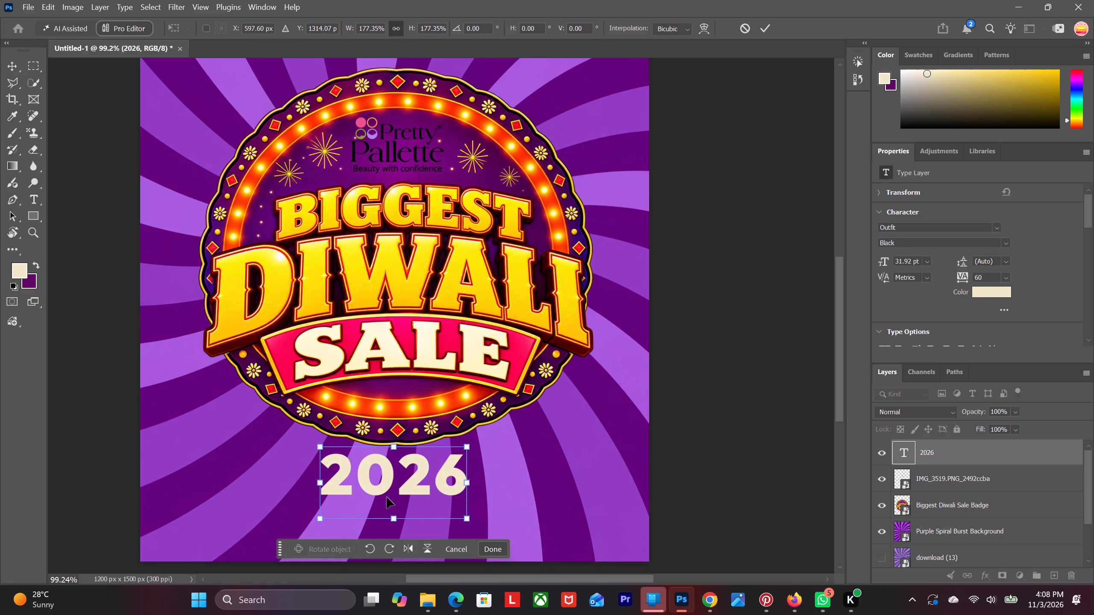
drag(384, 482, 382, 498)
alt+scroll(381, 498, down, 3)
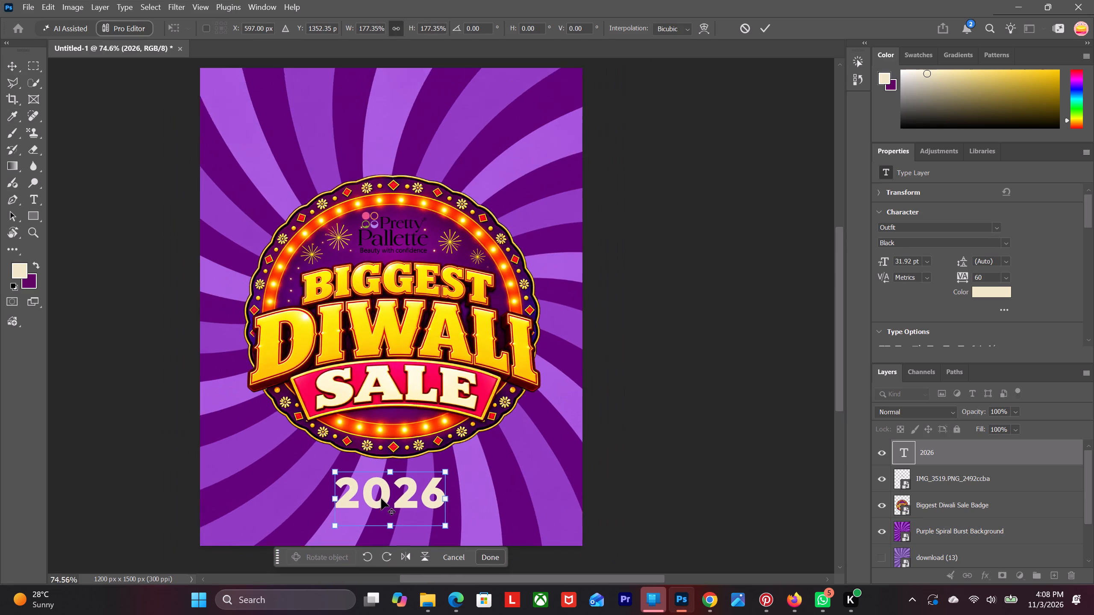
alt+scroll(381, 498, down, 2)
click(55, 433)
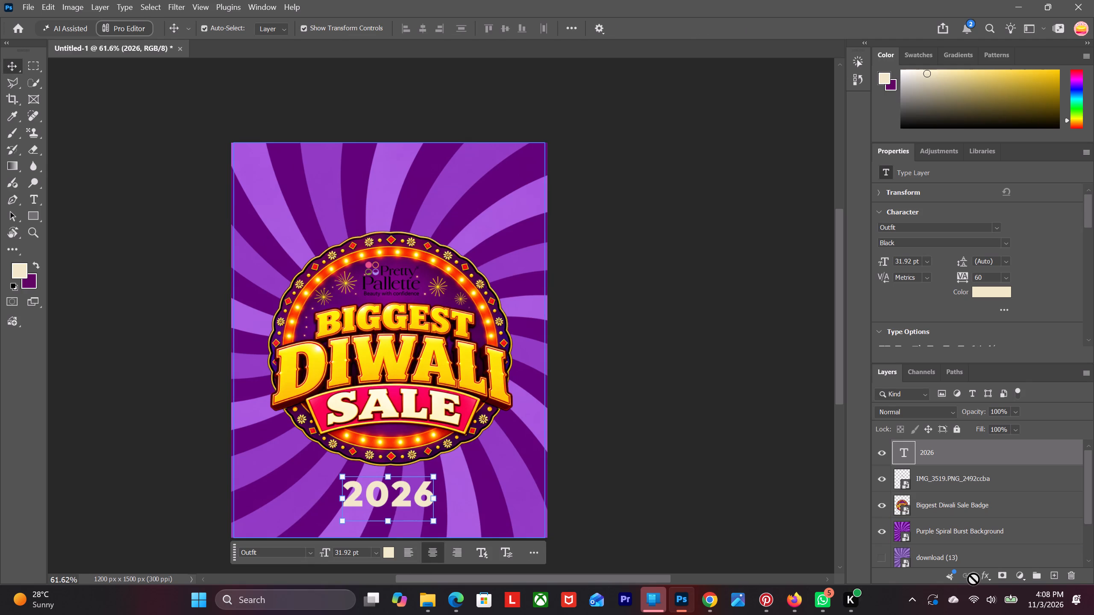
Add Inner Shadow and Stroke effects to the 2026 text, toggling the shadow off and on to compare.
click(987, 578)
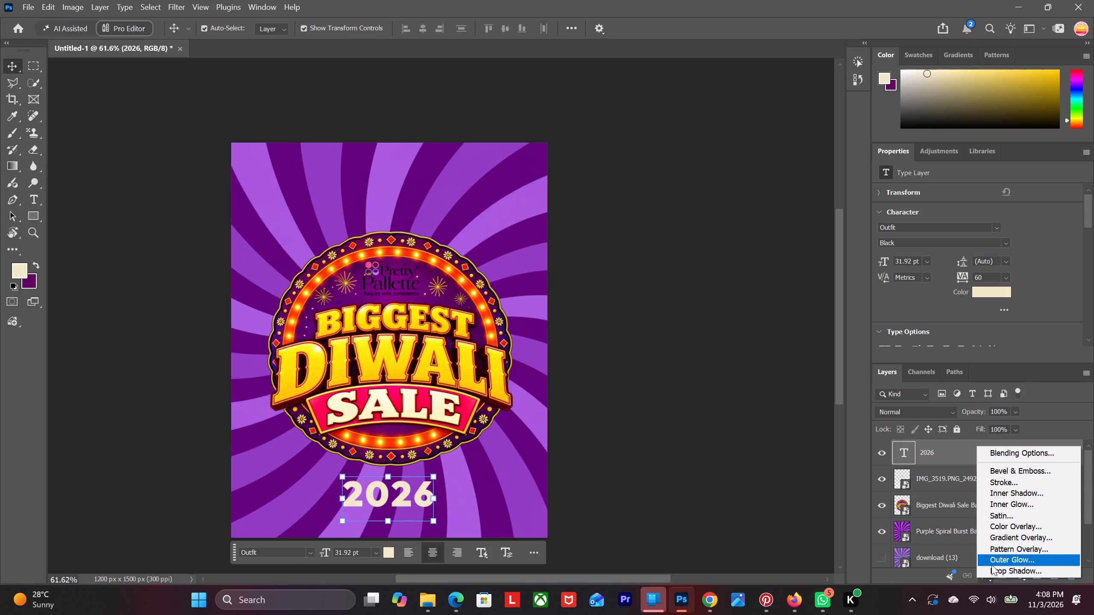
click(1005, 488)
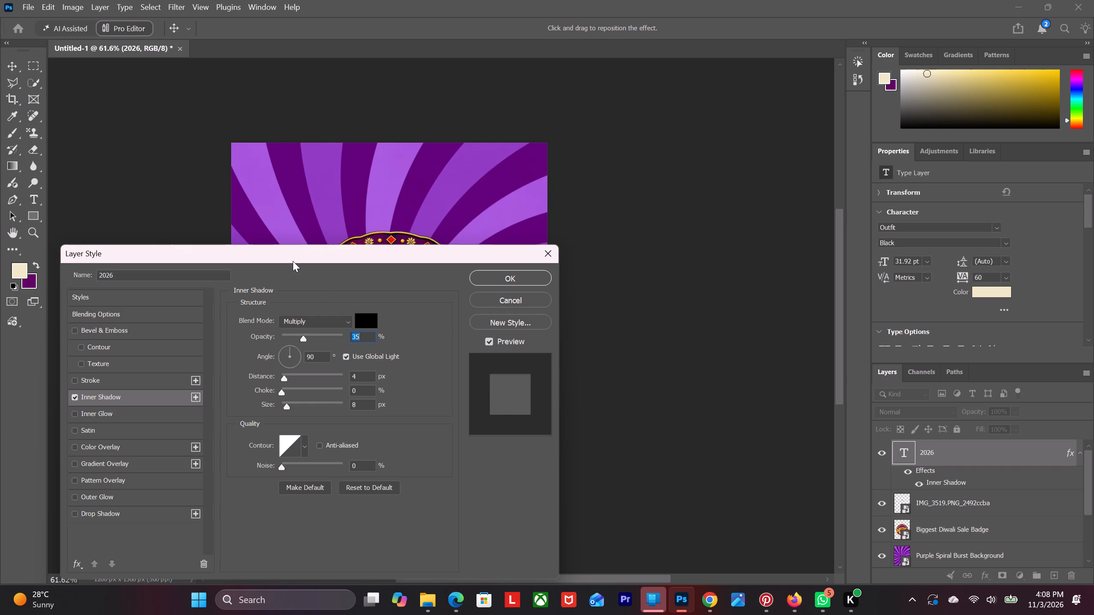
drag(290, 249, 747, 156)
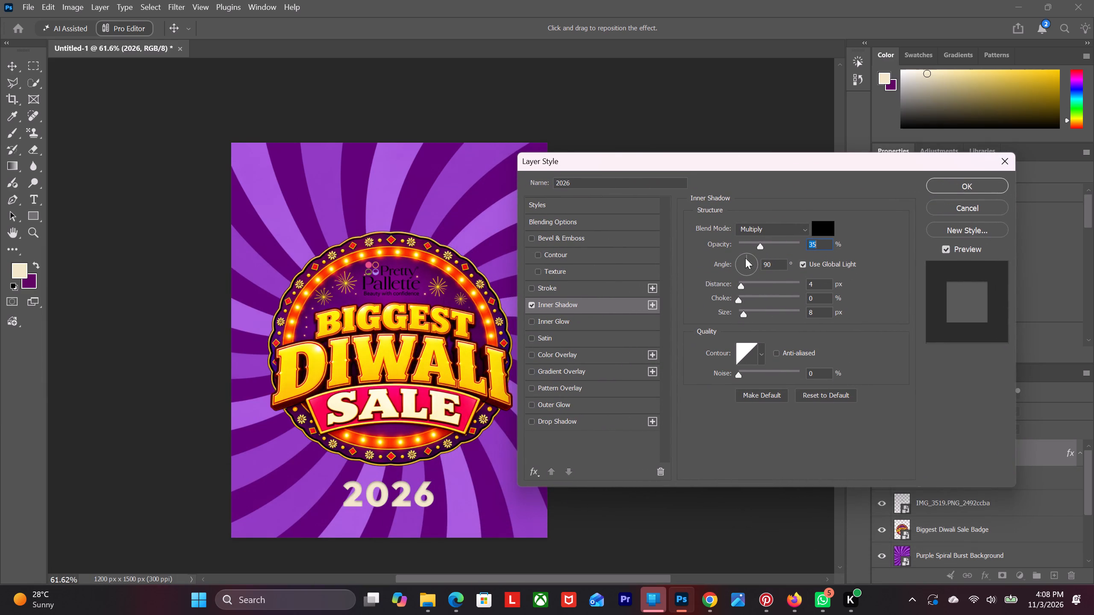
click(529, 286)
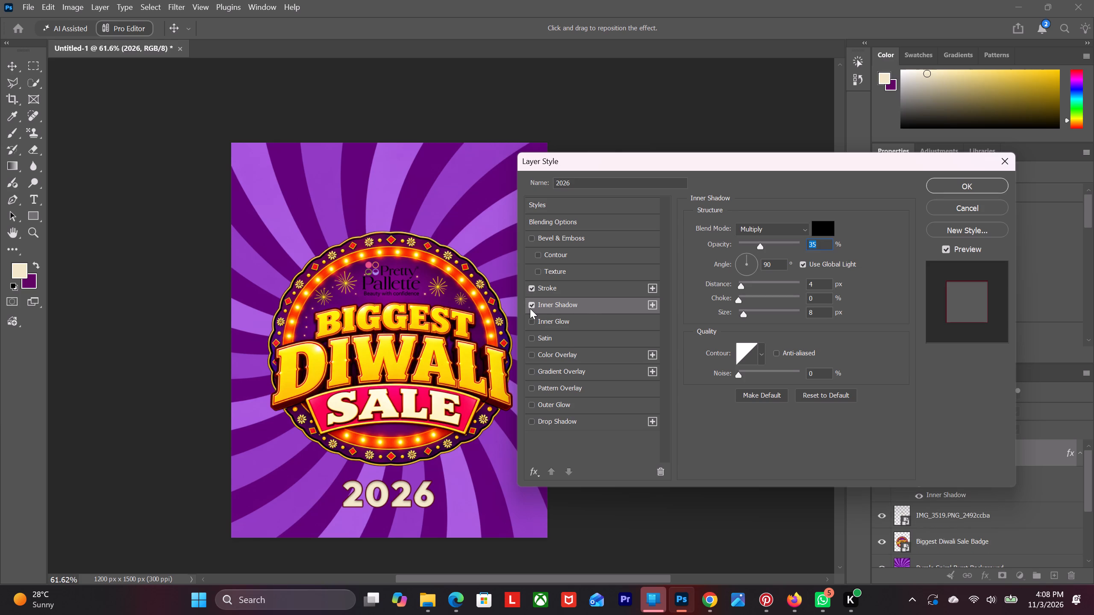
click(530, 308)
click(532, 306)
click(531, 306)
click(531, 306)
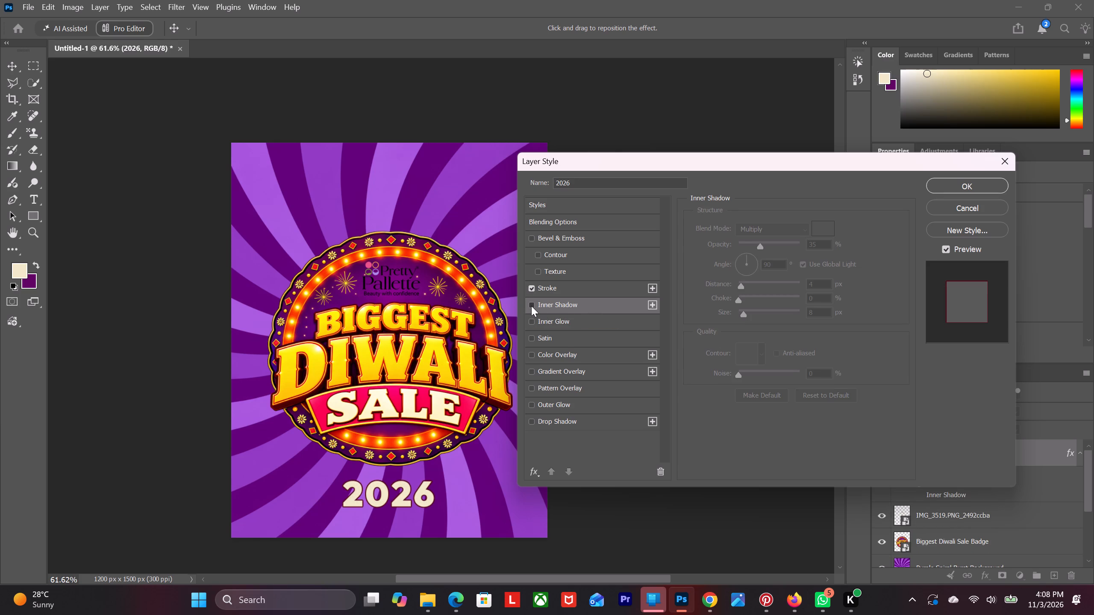
Set the 2026 text's stroke to black (000000) at 6 px and apply the layer style.
click(549, 287)
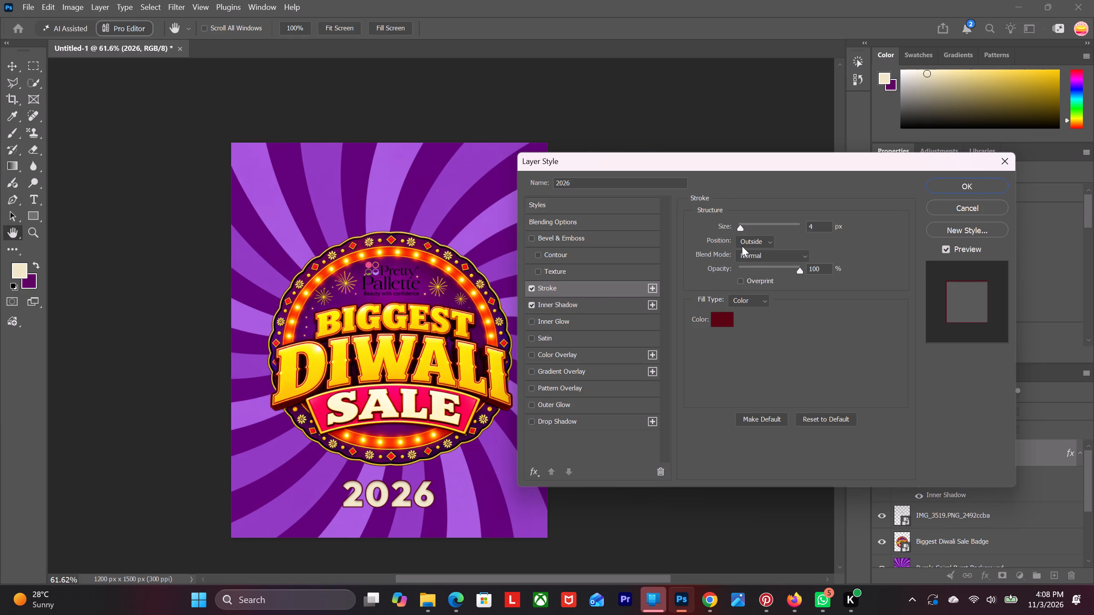
click(729, 323)
drag(482, 247, 696, 437)
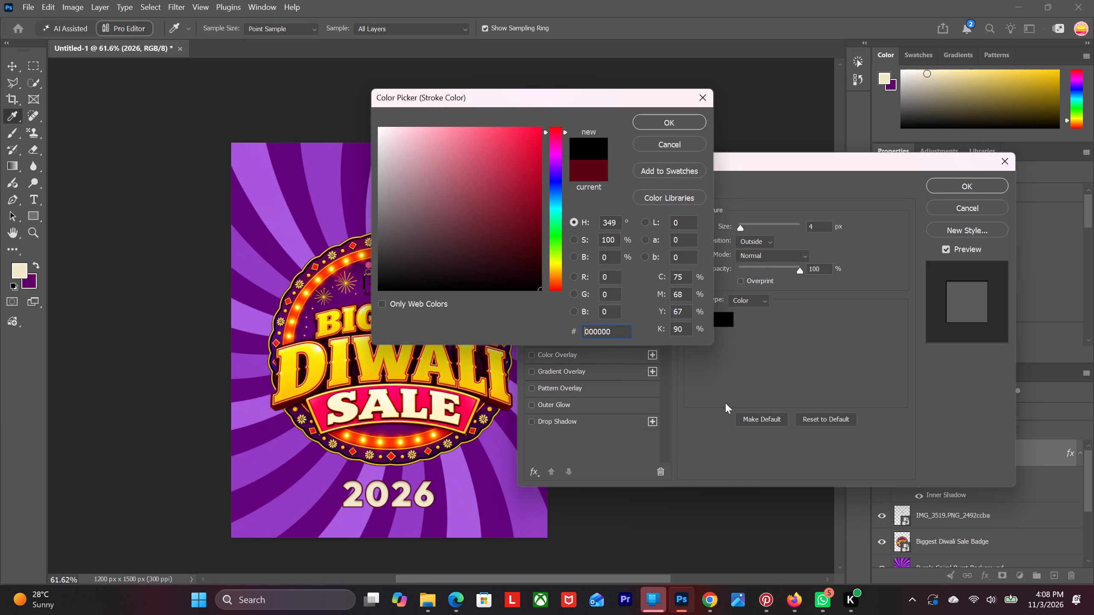
click(677, 117)
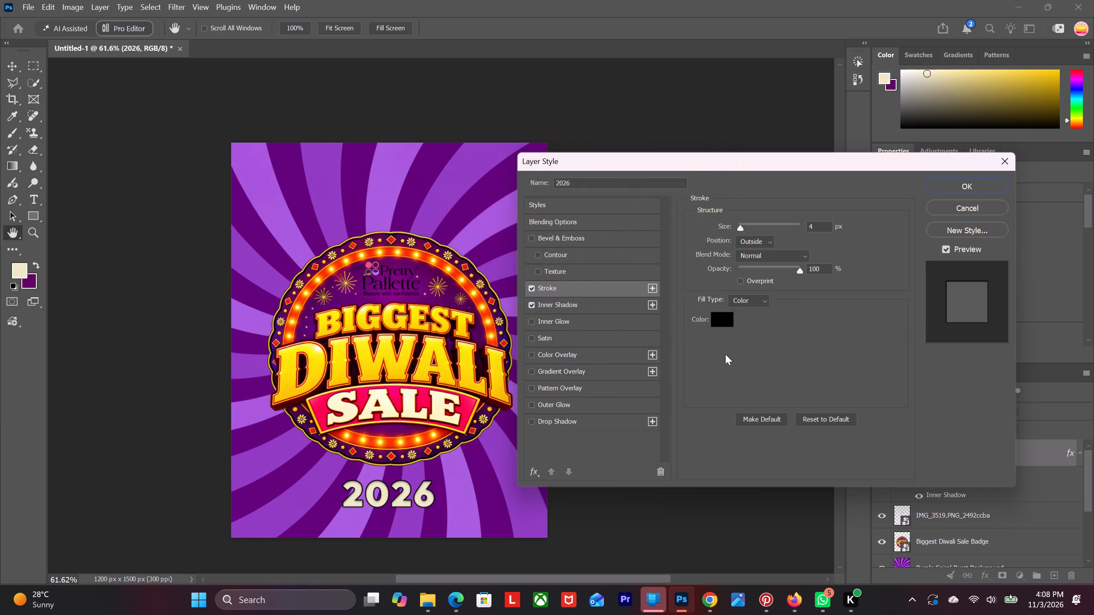
click(738, 223)
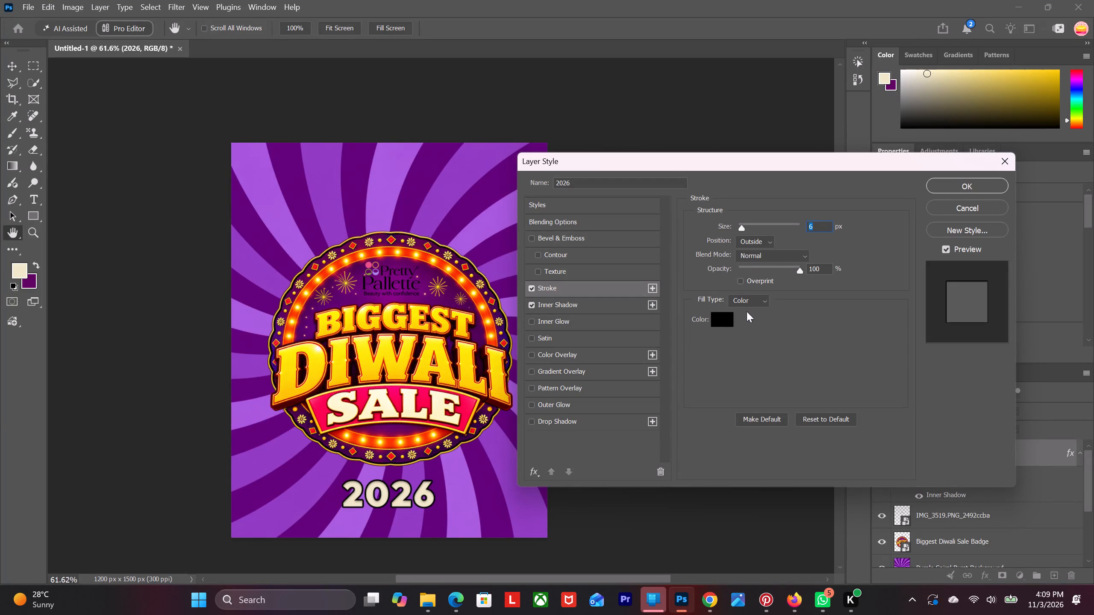
click(965, 187)
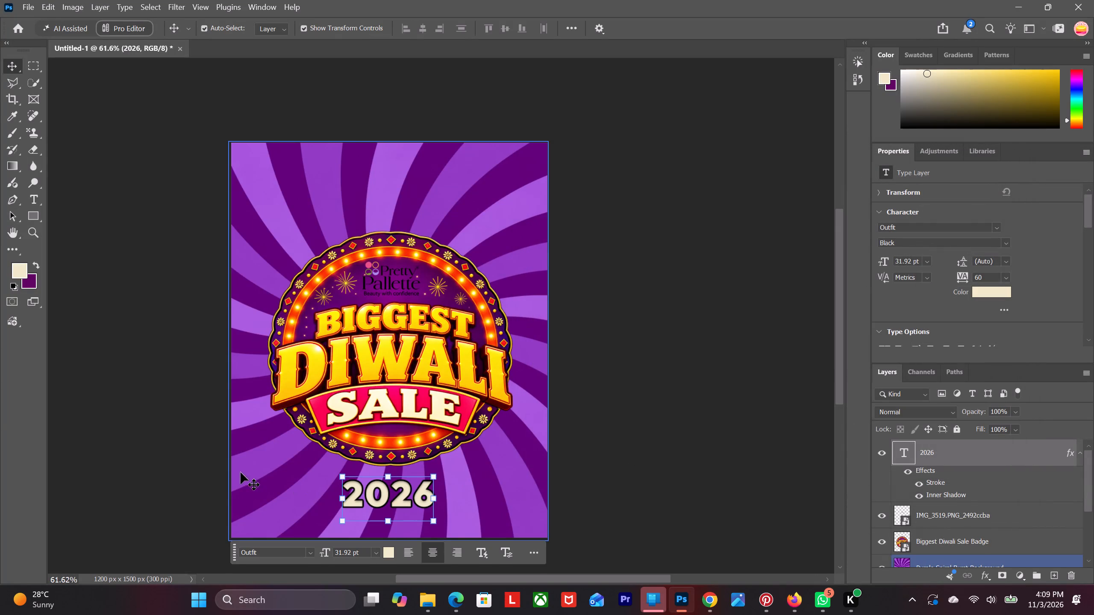
Select the 2026 text, logo and Biggest Diwali Sale Badge layers together and nudge them up to balance them vertically on the canvas.
scroll(163, 435, down, 4)
click(152, 422)
alt+scroll(171, 433, down, 2)
scroll(171, 433, down, 2)
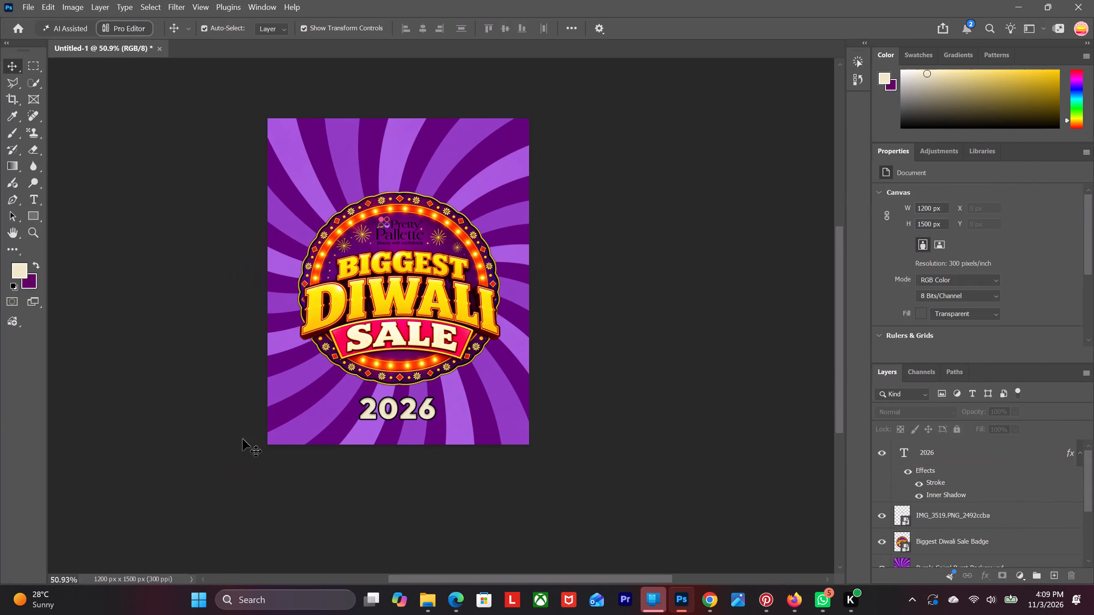
scroll(992, 478, up, 5)
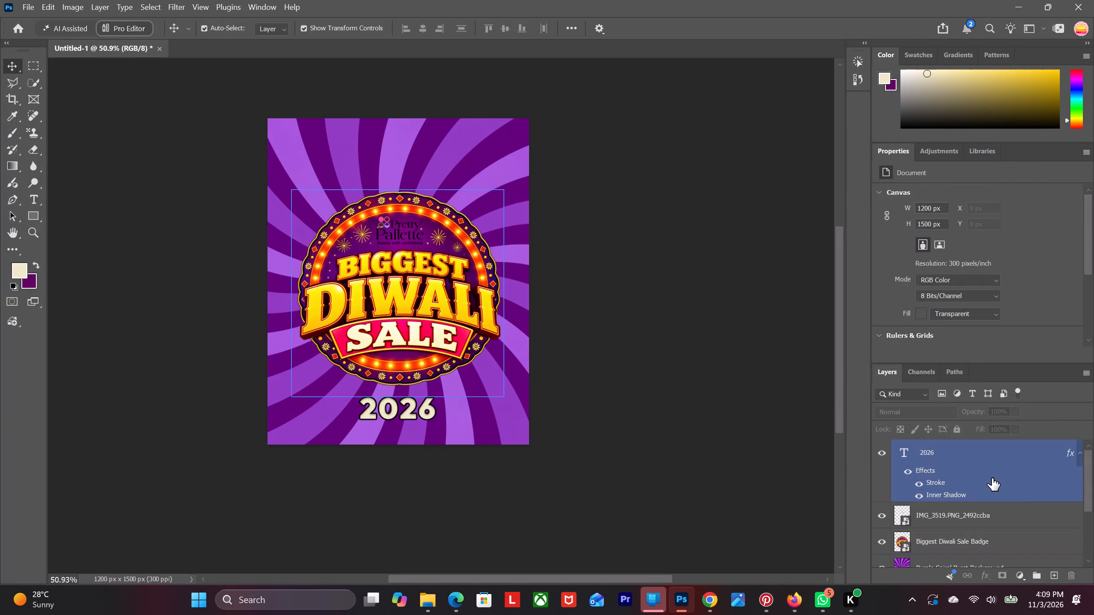
shift+click(988, 465)
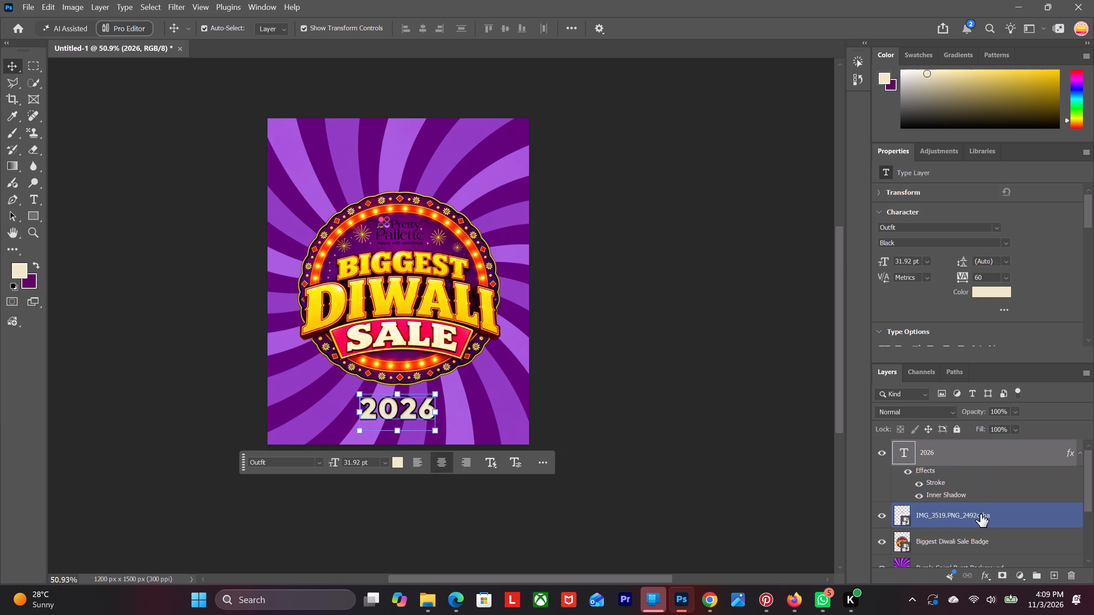
shift+click(980, 514)
shift+click(970, 541)
key(Up)
key(Up)
key(Up)
key(Up)
key(Up)
key(Up)
key(Up)
key(Up)
key(Up)
key(Up)
key(Up)
key(Up)
key(Up)
key(Up)
key(Up)
key(Up)
key(Up)
key(Up)
key(Up)
key(Up)
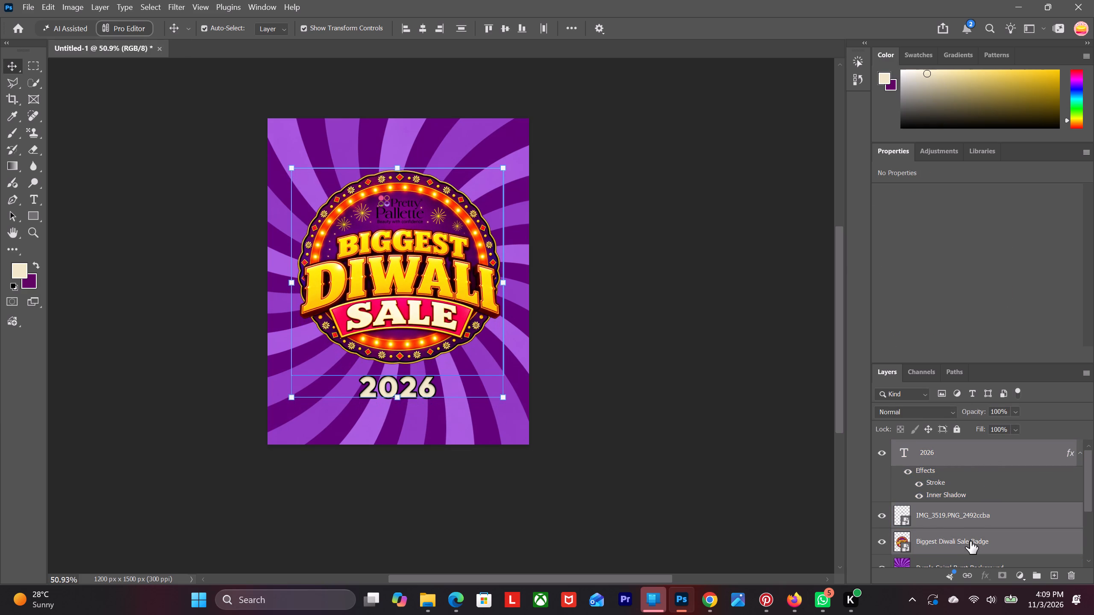
Nudge the 2026 text slightly down, away from the sale badge.
click(114, 367)
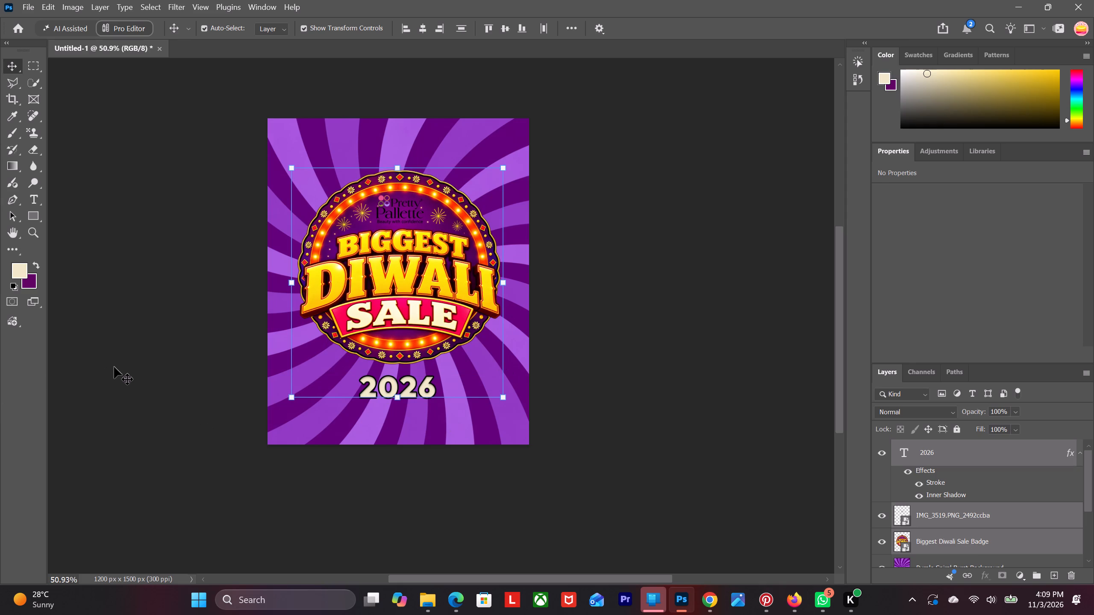
click(409, 395)
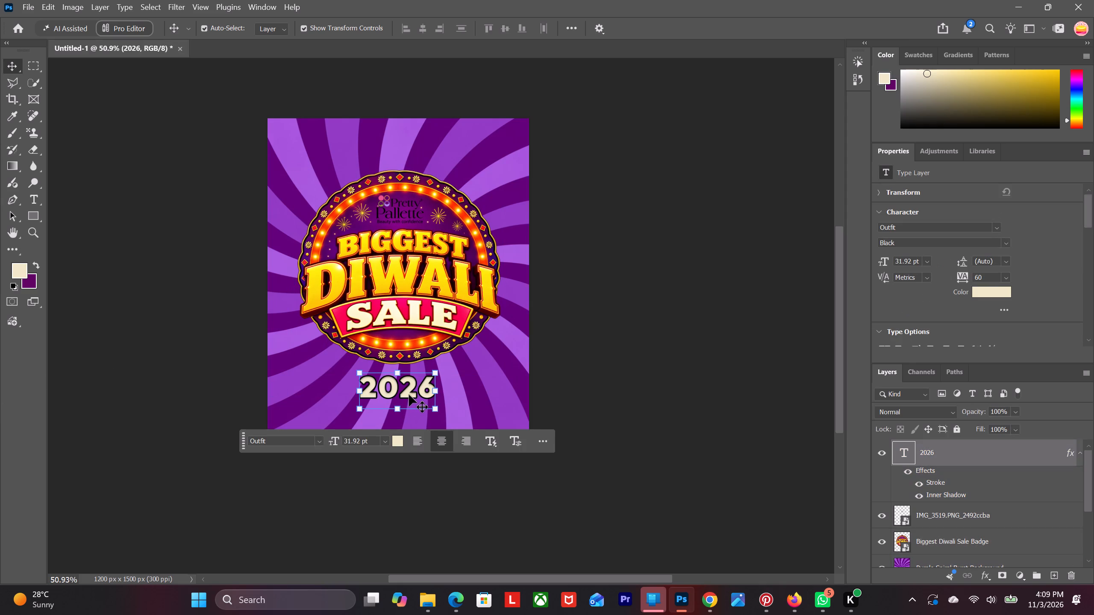
key(Down)
key(Down)
key(Down)
key(Down)
key(Down)
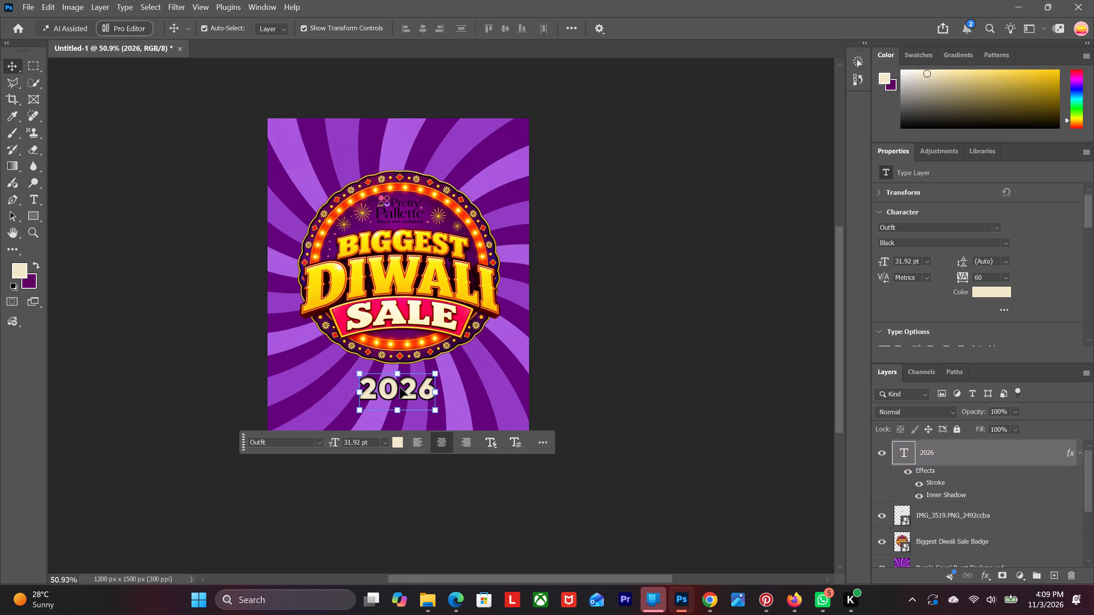
Set the 2026 text's font size to 34 pt.
drag(370, 441, 310, 434)
text(34)
key(Return)
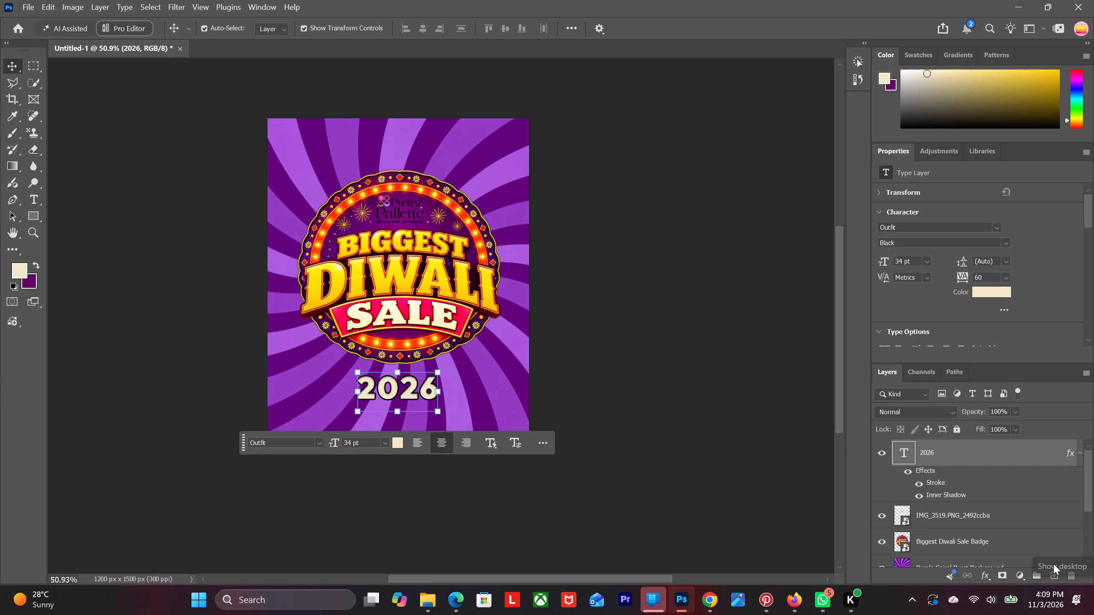
click(314, 398)
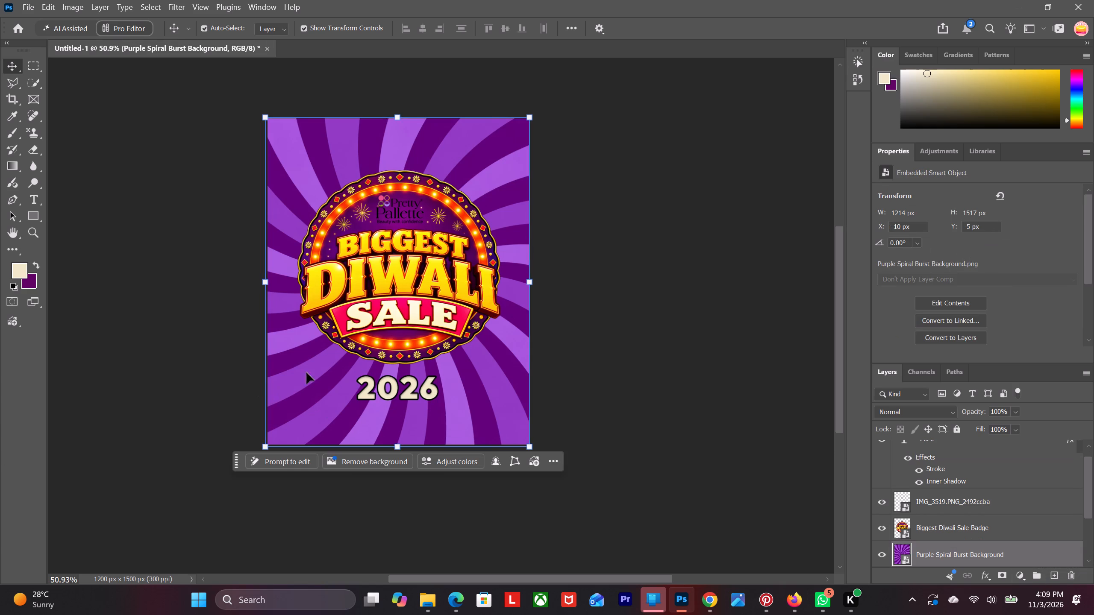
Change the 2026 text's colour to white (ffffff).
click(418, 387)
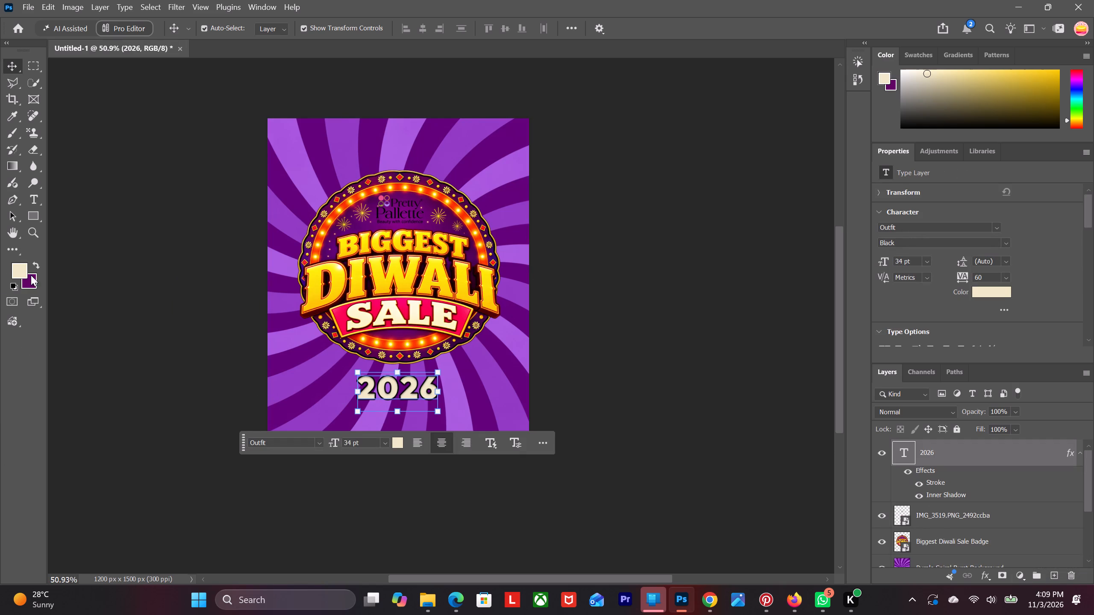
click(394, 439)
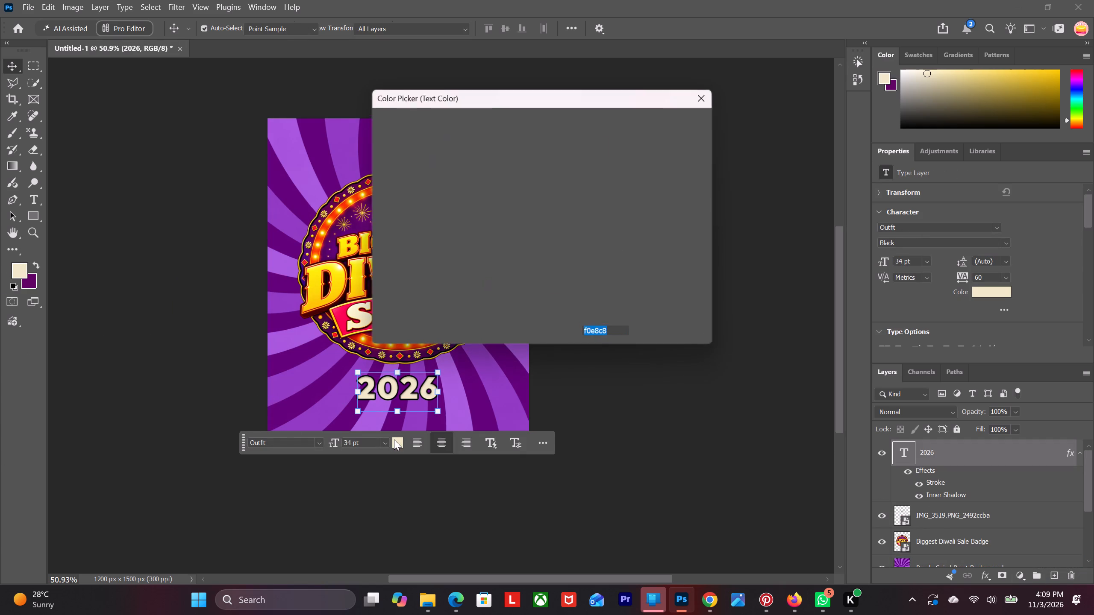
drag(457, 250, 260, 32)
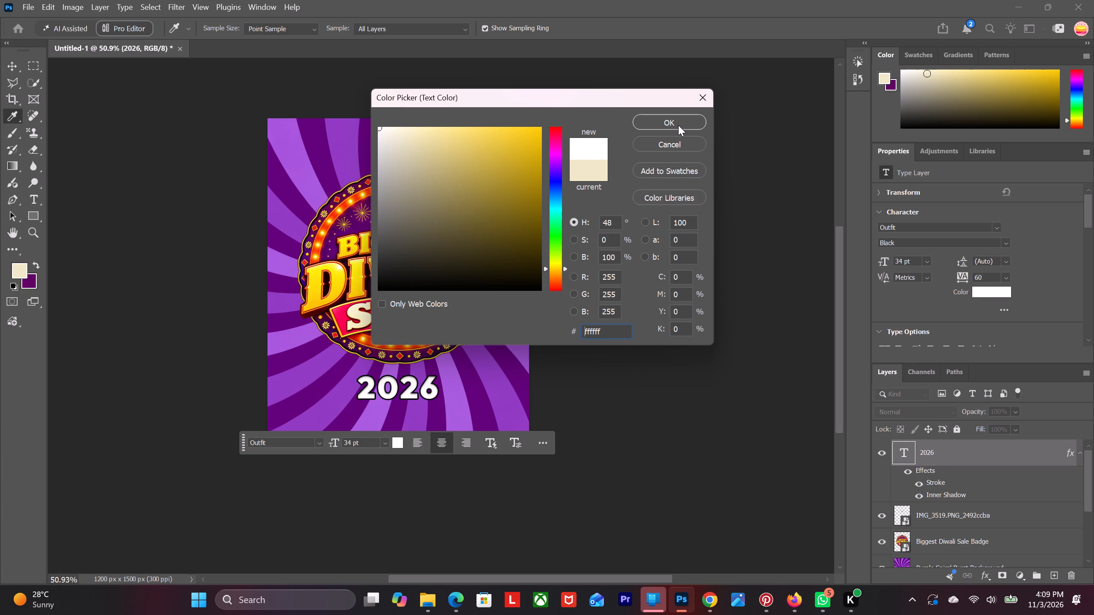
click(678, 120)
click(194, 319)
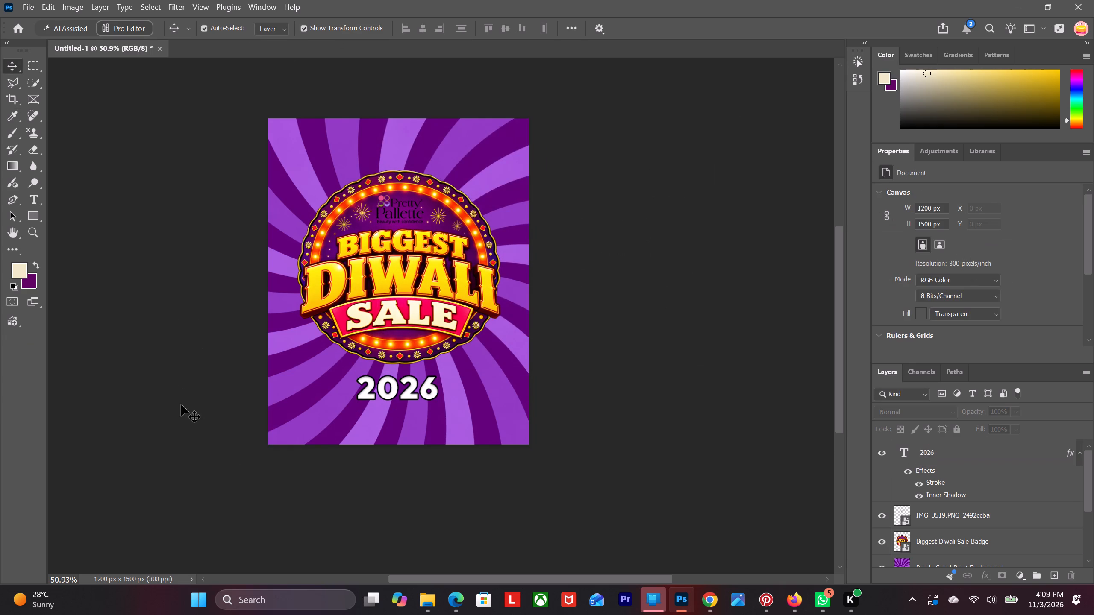
Sample the cream colour from the badge's SALE lettering and fill the 2026 text with it.
scroll(241, 428, up, 6)
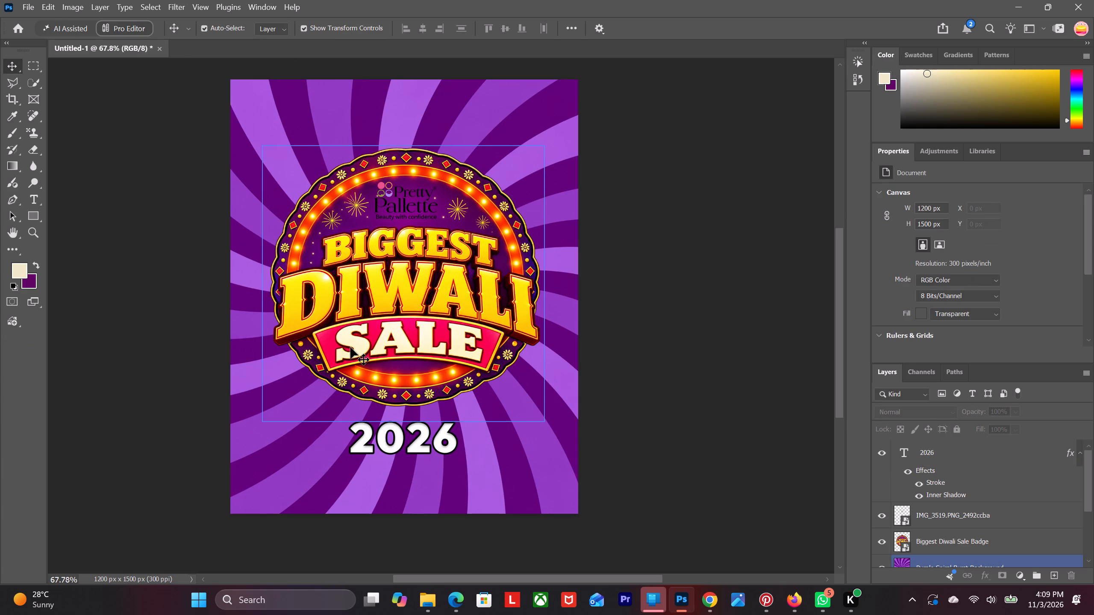
click(14, 108)
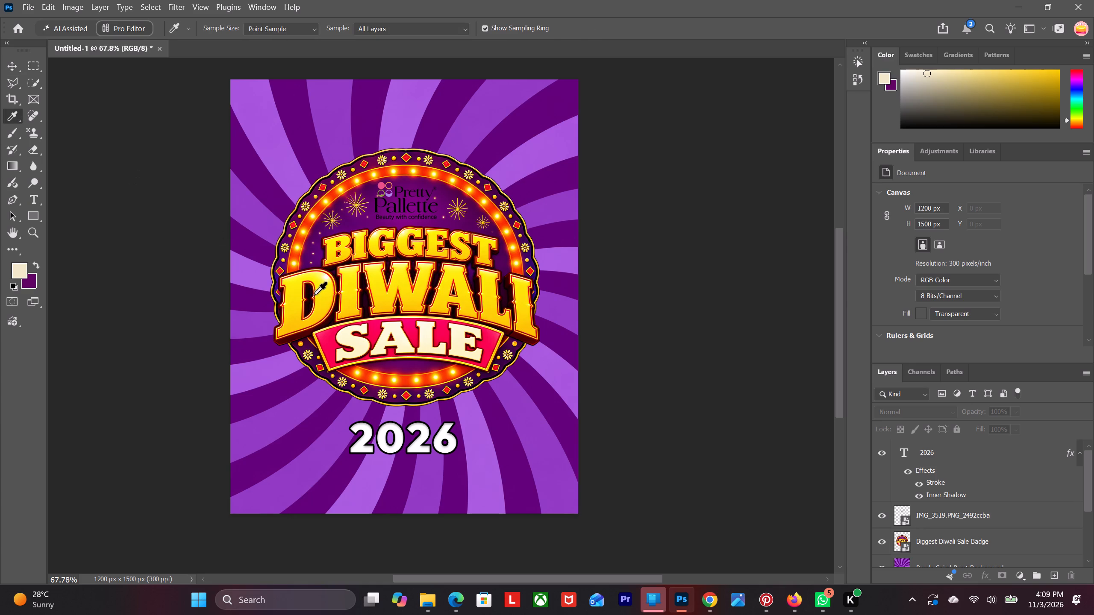
click(362, 345)
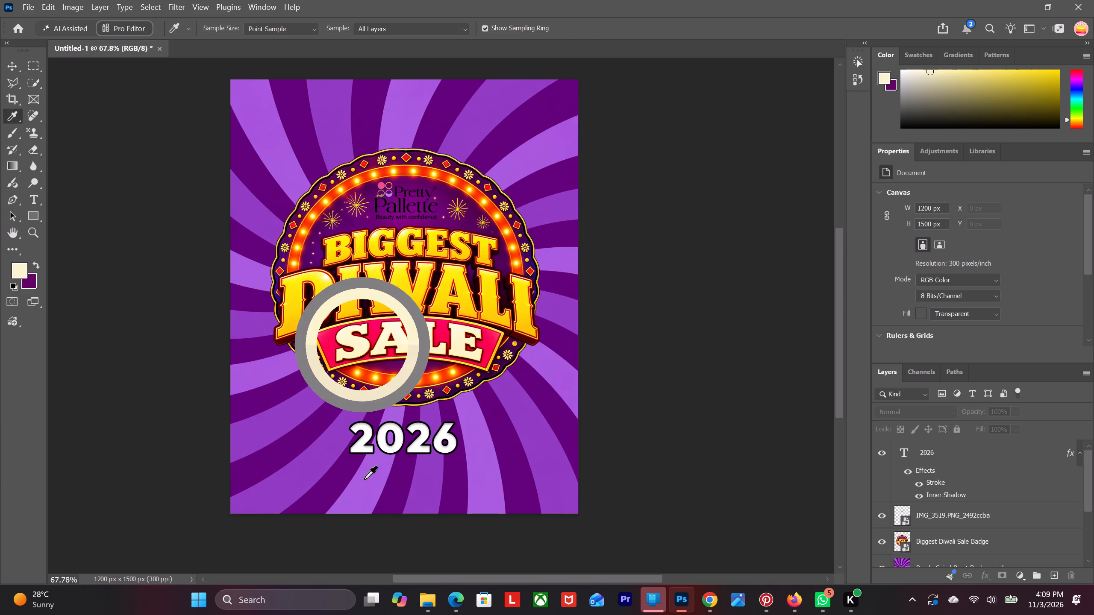
click(7, 61)
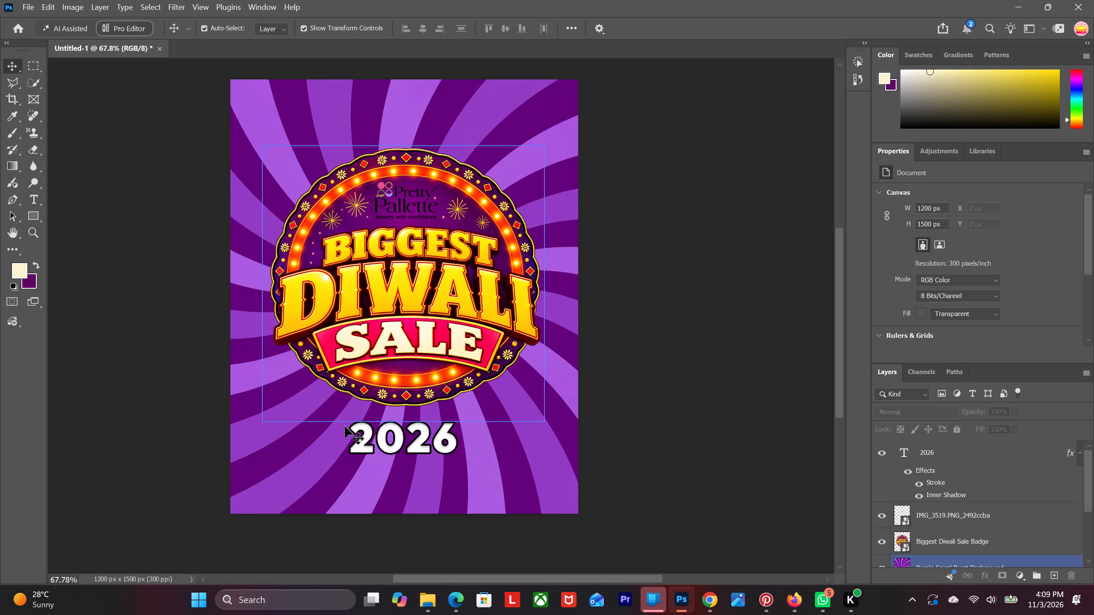
click(365, 438)
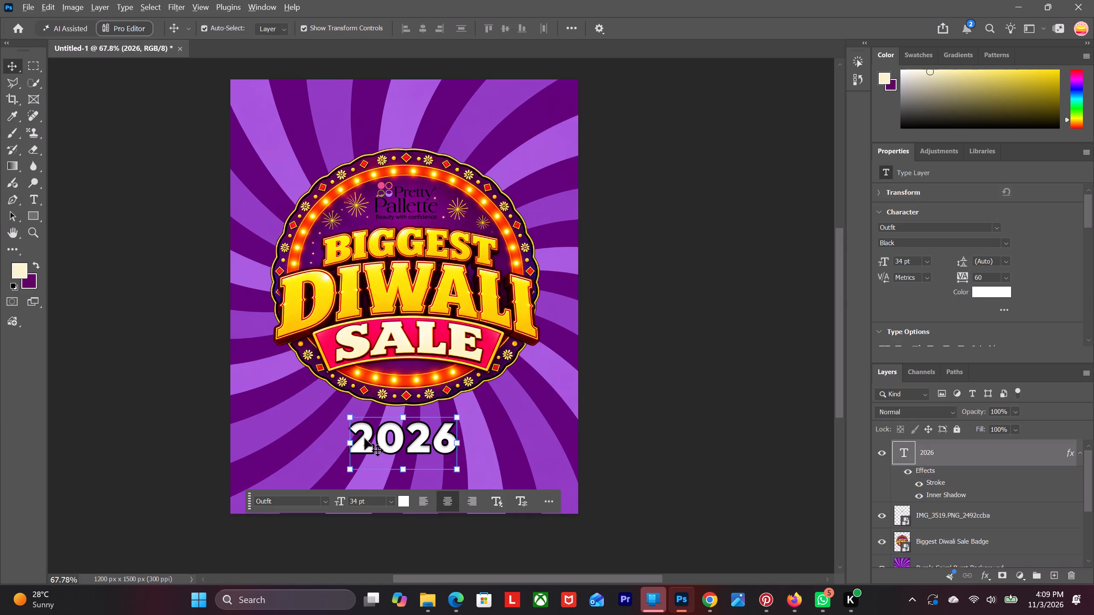
key(alt+BackSpace)
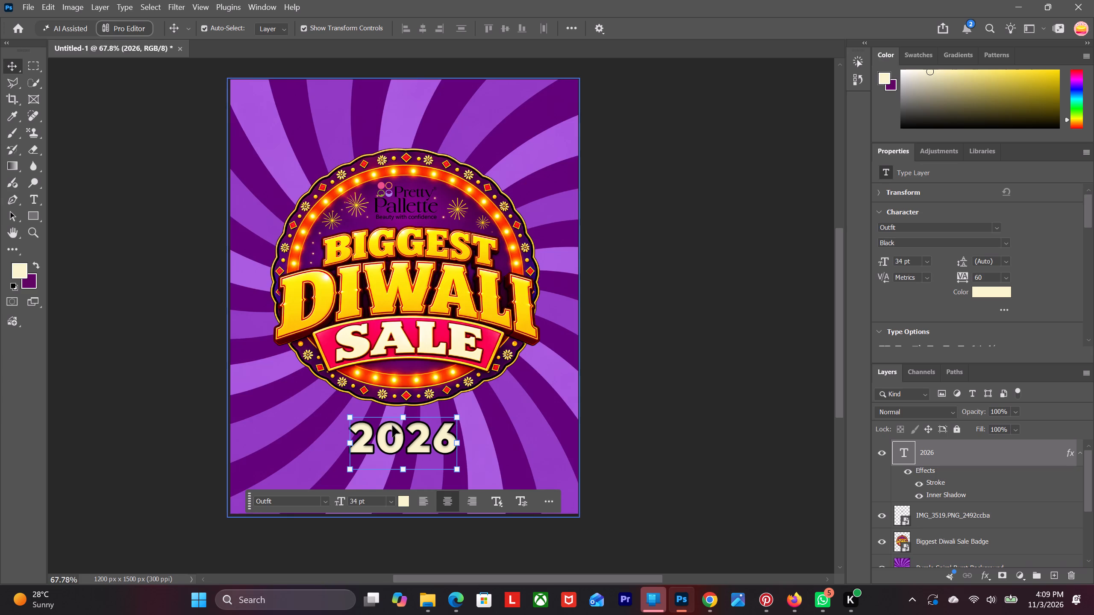
alt+scroll(392, 424, down, 5)
click(205, 389)
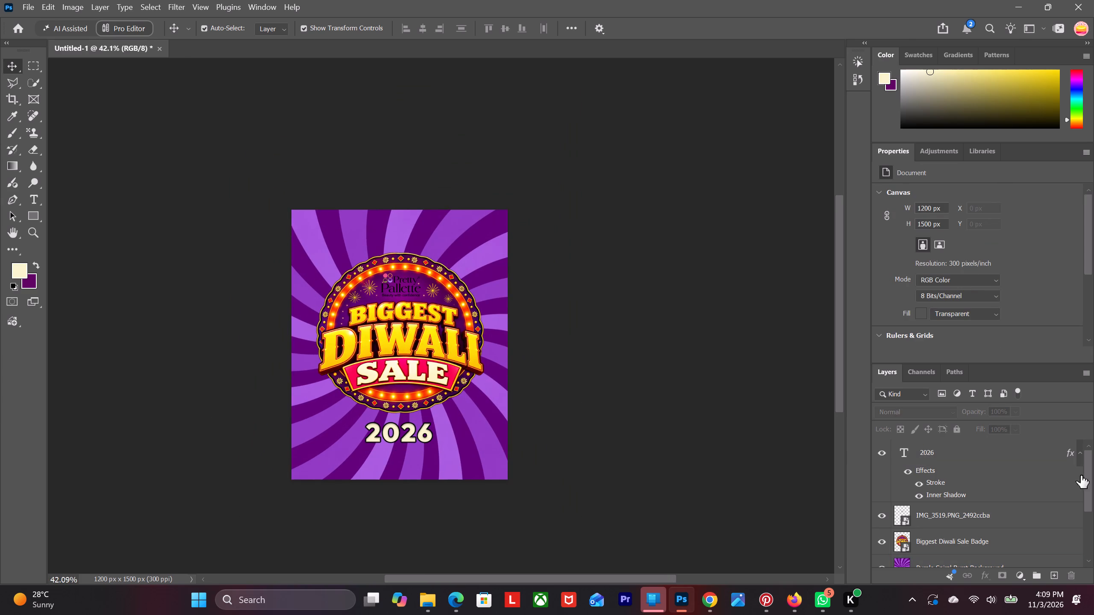
Select the 2026 text, logo and Biggest Diwali Sale Badge layers together and align their horizontal centres.
click(973, 469)
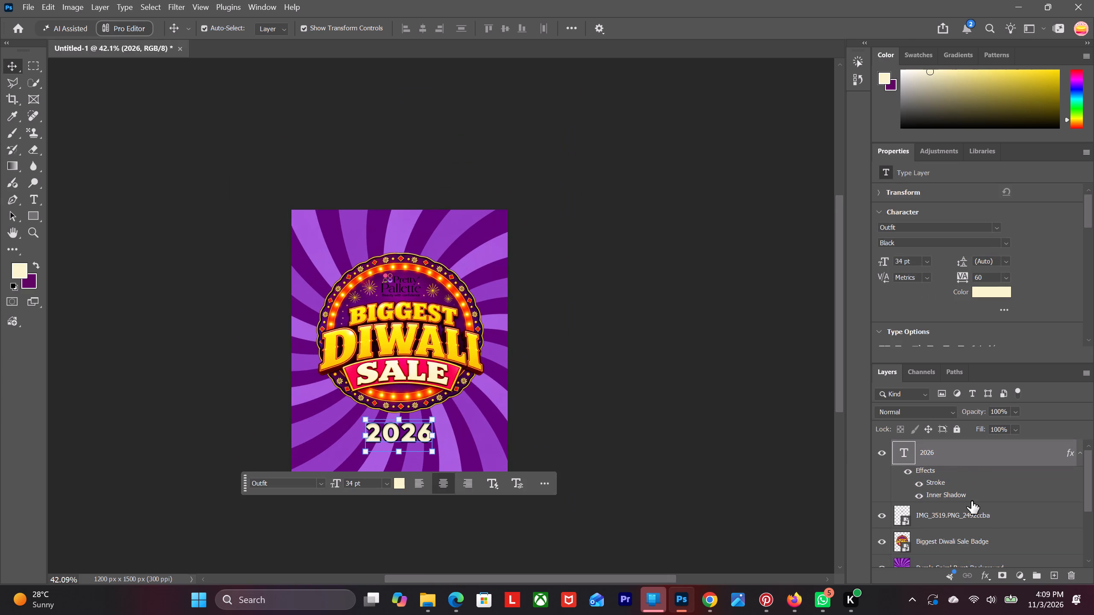
ctrl+click(968, 517)
ctrl+click(953, 539)
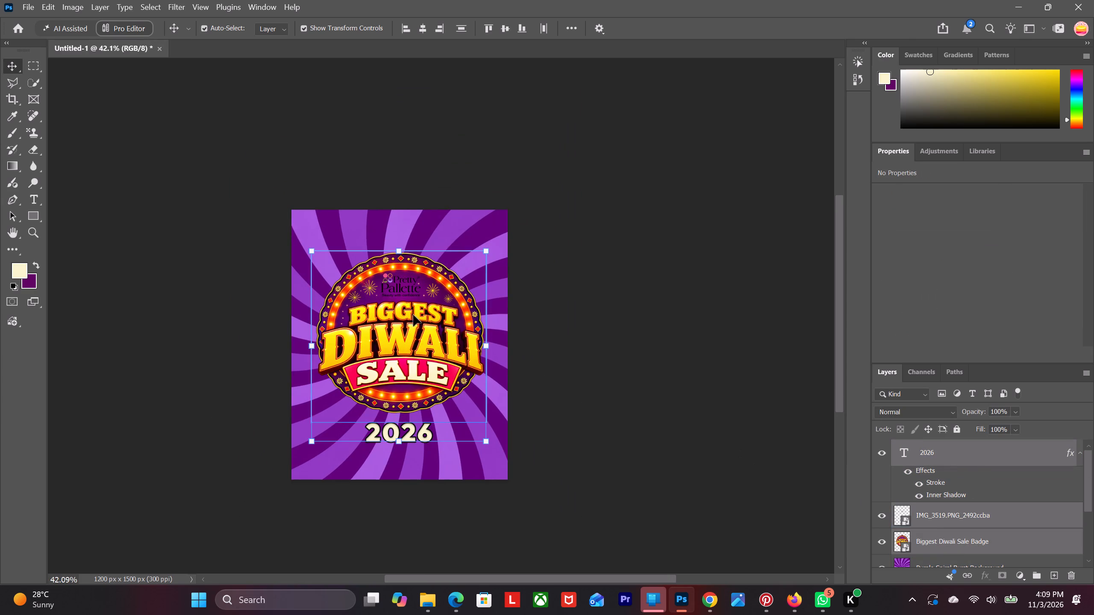
click(418, 25)
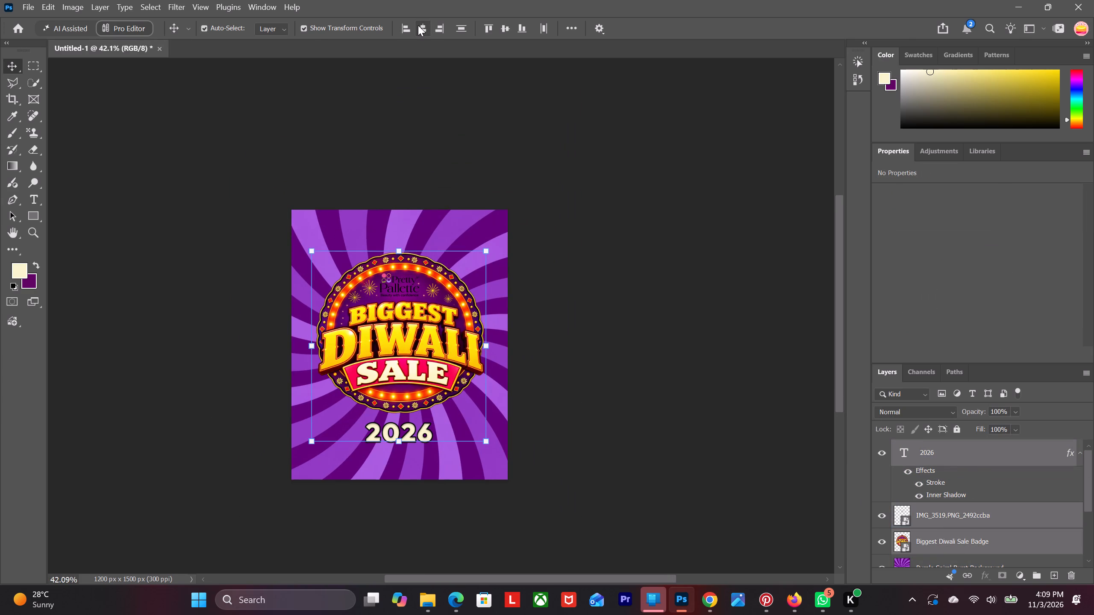
double_click(418, 25)
triple_click(418, 25)
click(221, 233)
Select all layers from the 2026 text down to Layer 0 and align their horizontal centres.
scroll(109, 290, down, 3)
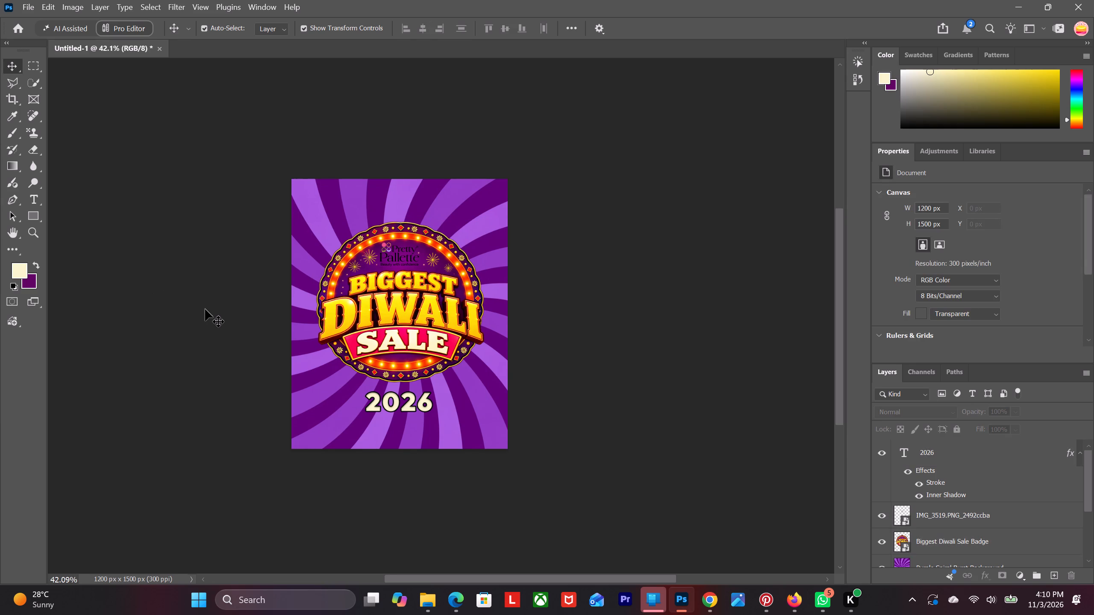
alt+scroll(206, 309, up, 2)
click(983, 460)
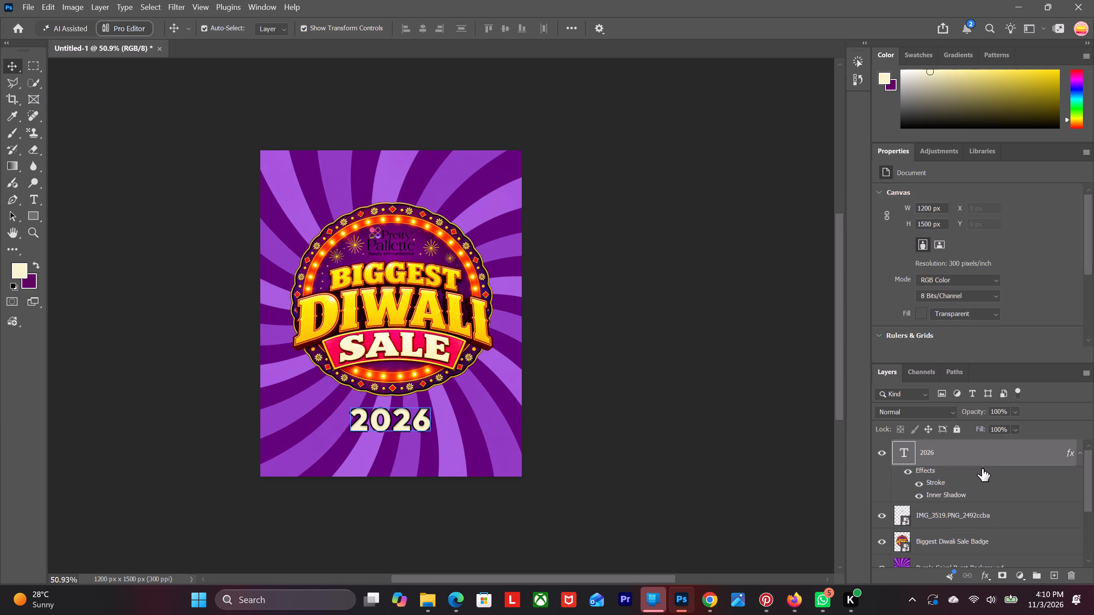
scroll(982, 473, down, 9)
shift+click(962, 554)
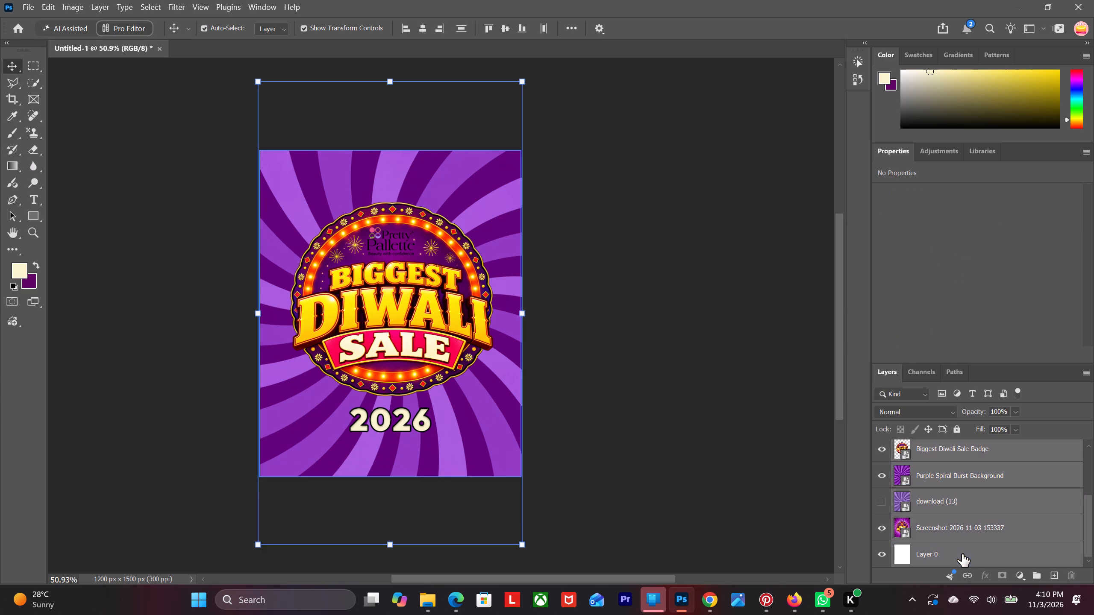
click(421, 28)
triple_click(419, 28)
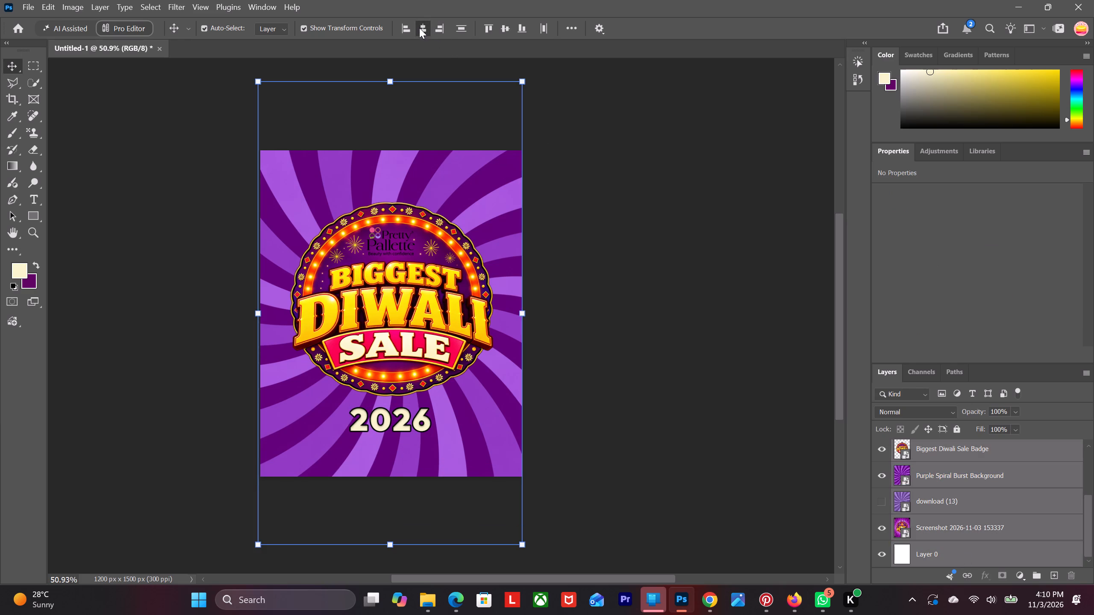
click(419, 28)
click(222, 177)
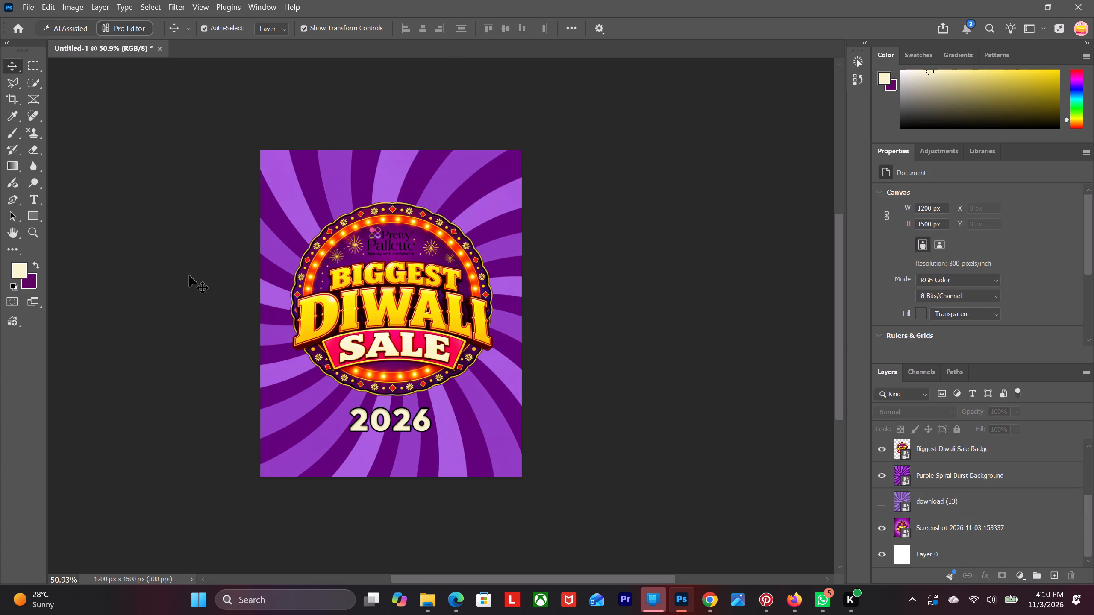
click(189, 275)
Nudge the Pretty Pallette logo slightly right and down inside the badge, to X 490 px and Y 357 px.
alt+scroll(241, 270, up, 6)
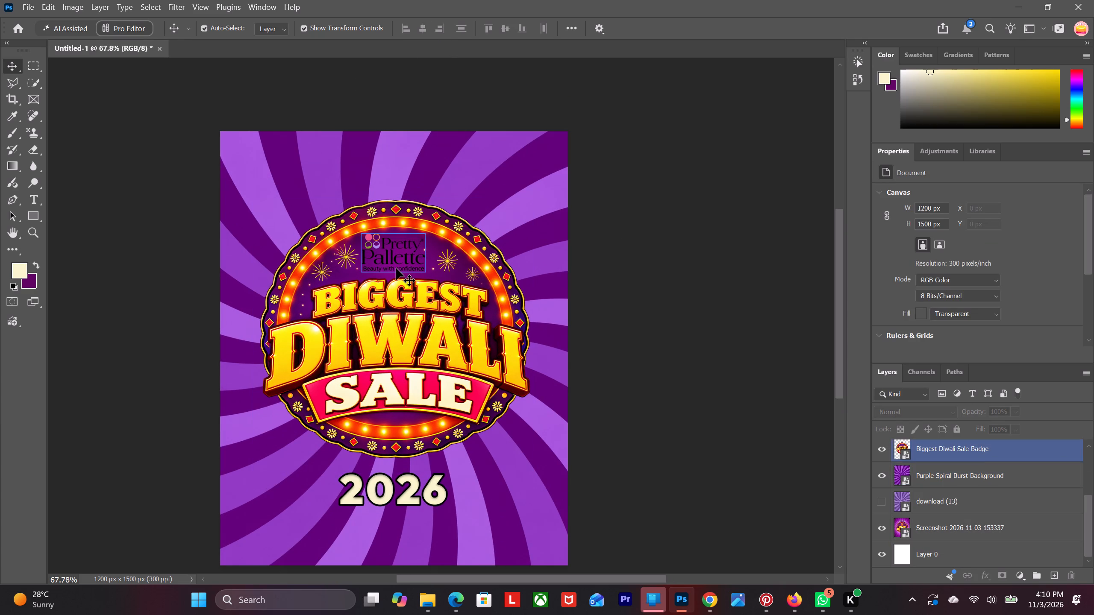
alt+scroll(399, 265, up, 6)
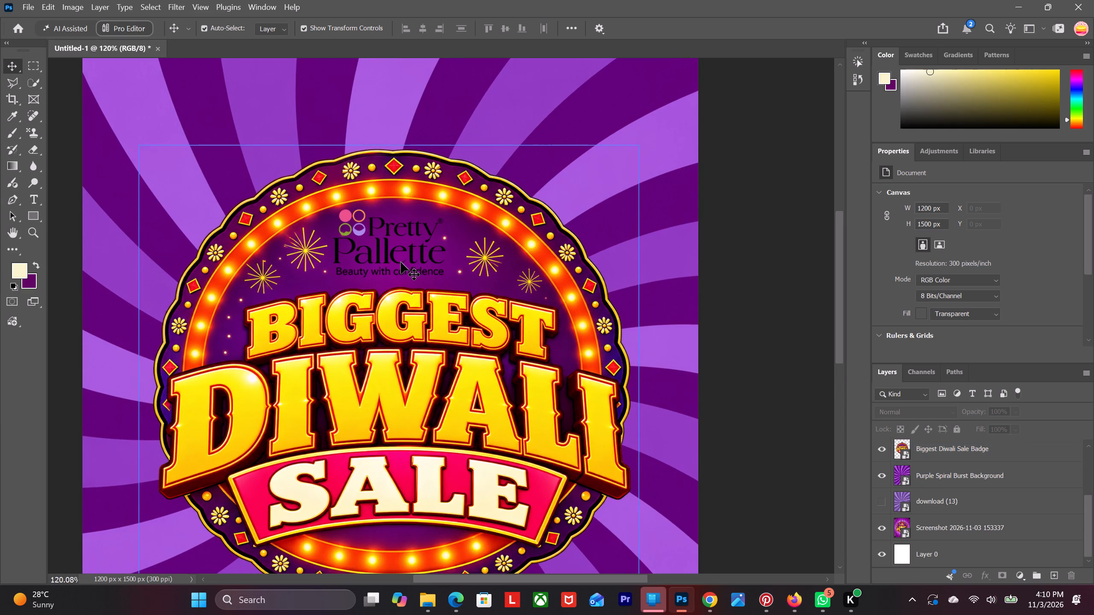
click(401, 262)
key(Right)
key(Right)
key(Right)
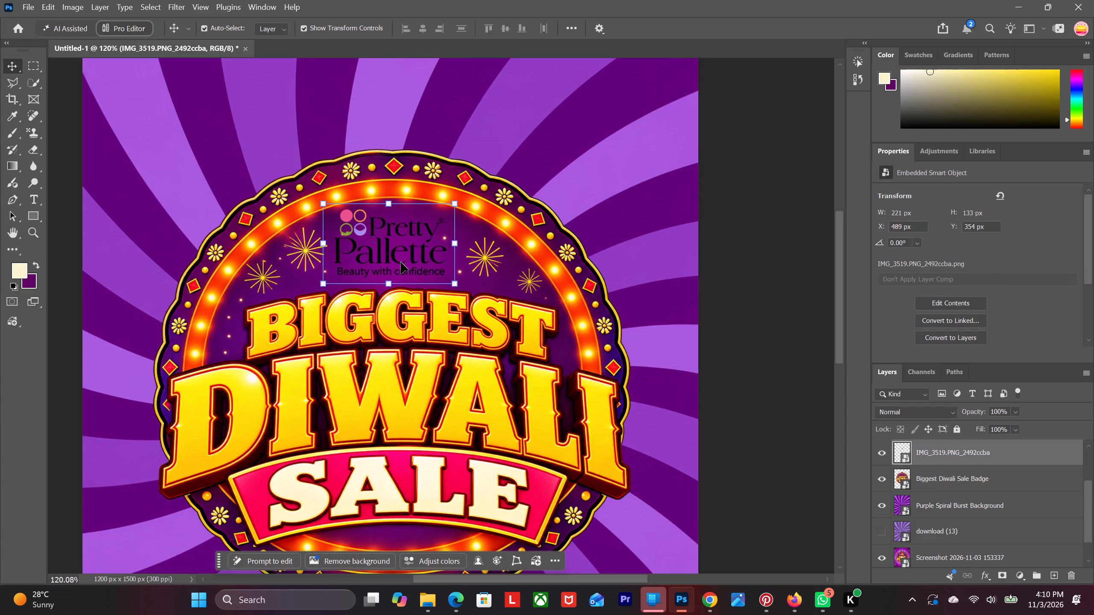
key(Down)
key(Down)
key(Down)
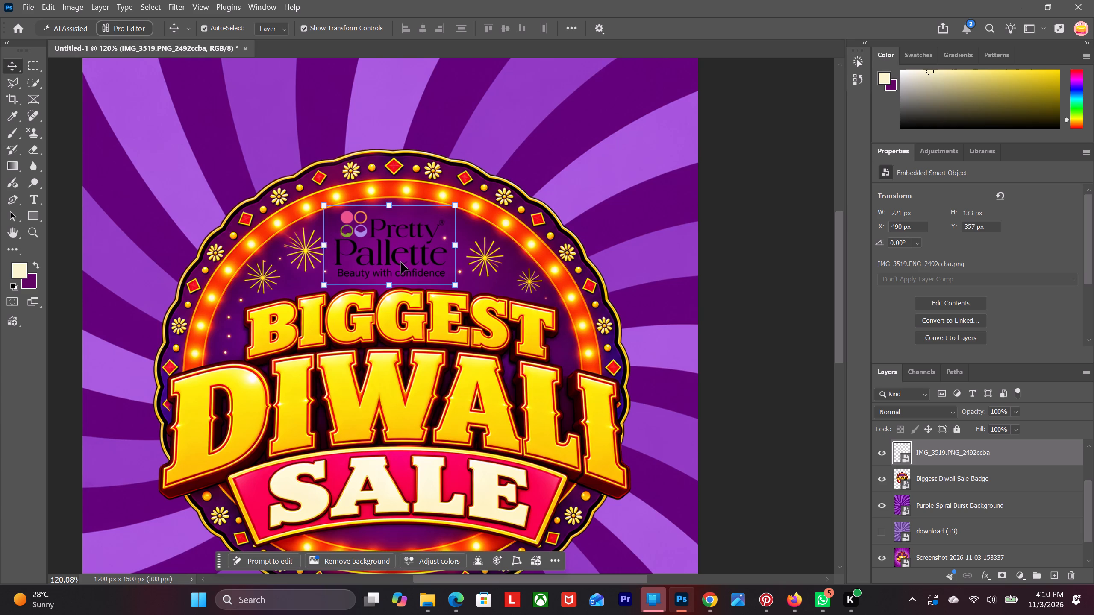
alt+scroll(401, 262, down, 8)
click(152, 390)
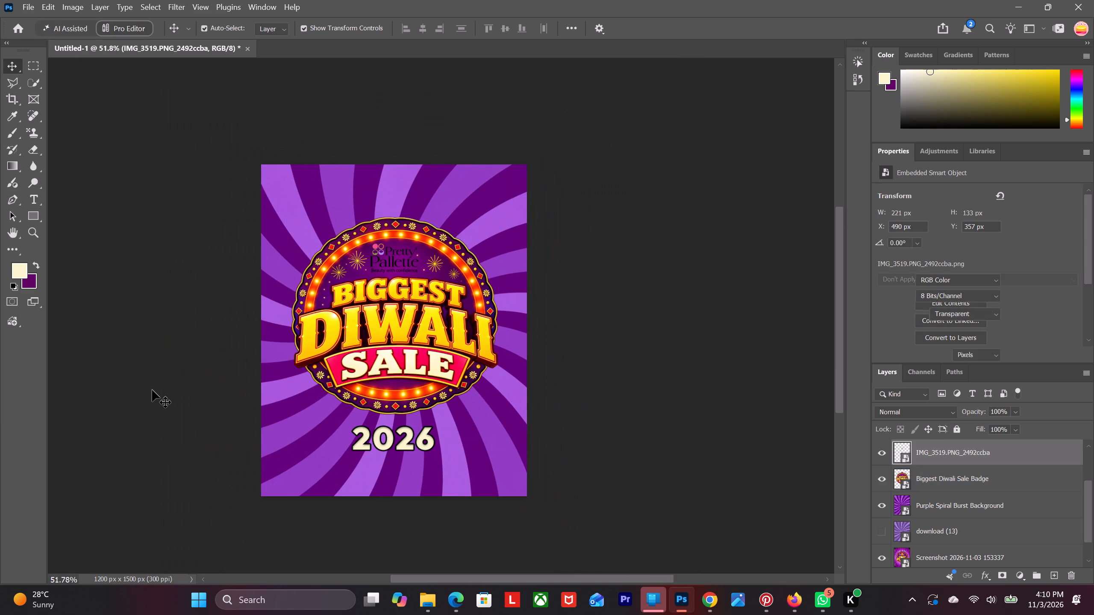
alt+scroll(152, 390, down, 3)
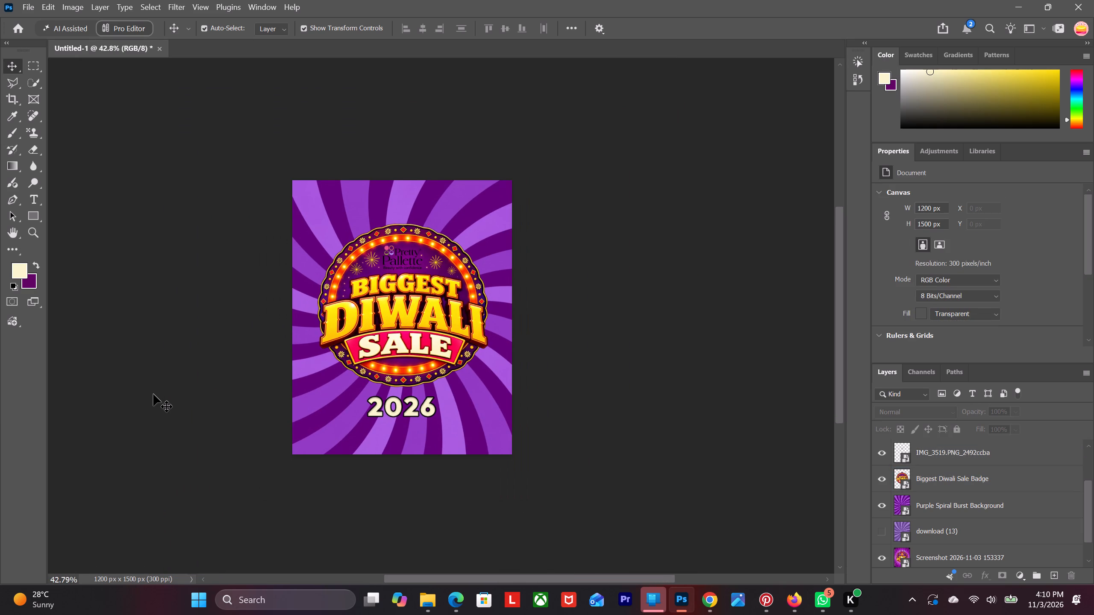
click(153, 394)
Start saving the untitled document and choose the diwali creative folder inside office on New Volume (D:) as the destination.
click(27, 0)
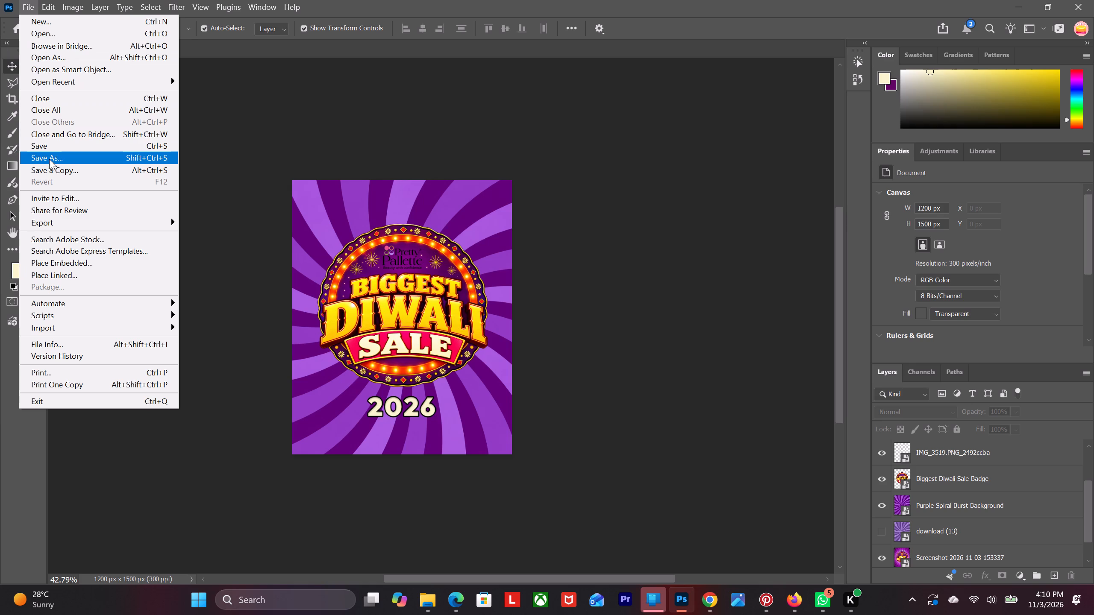
click(52, 147)
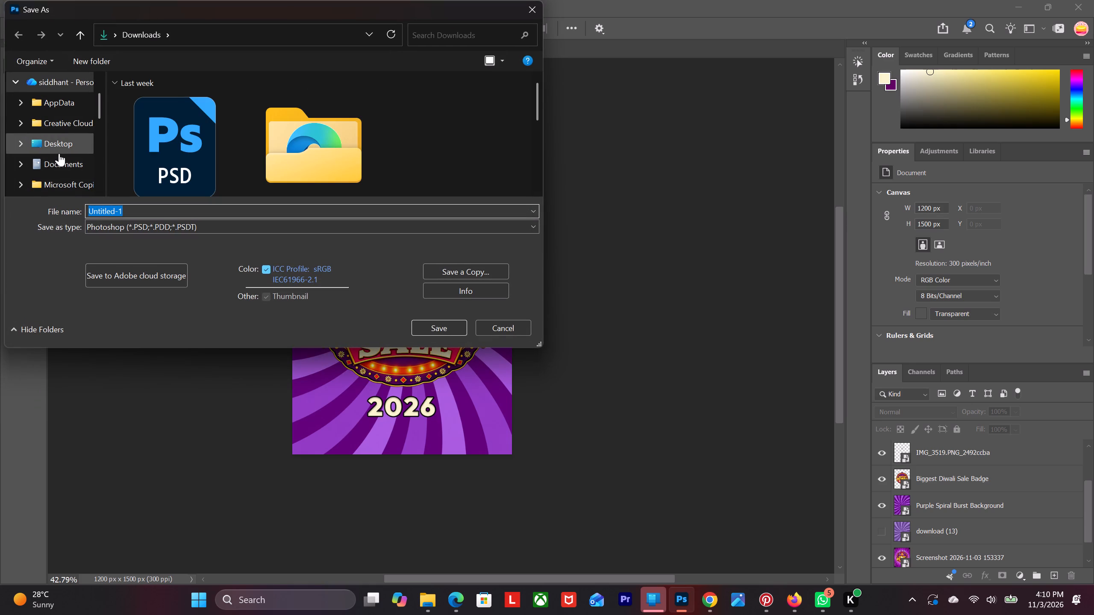
scroll(59, 153, down, 2)
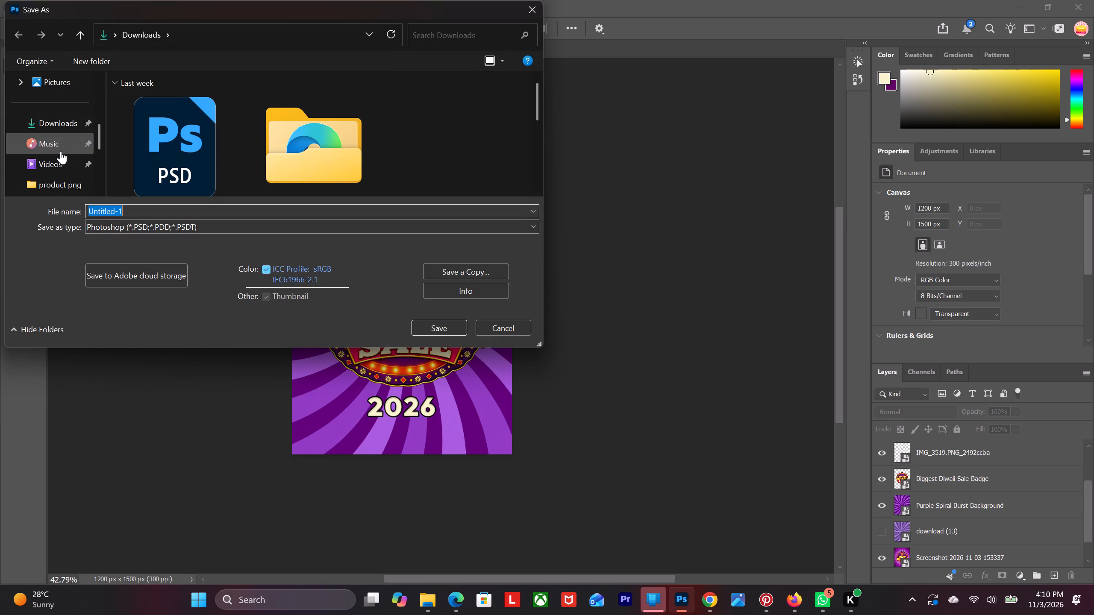
scroll(61, 151, down, 2)
click(64, 161)
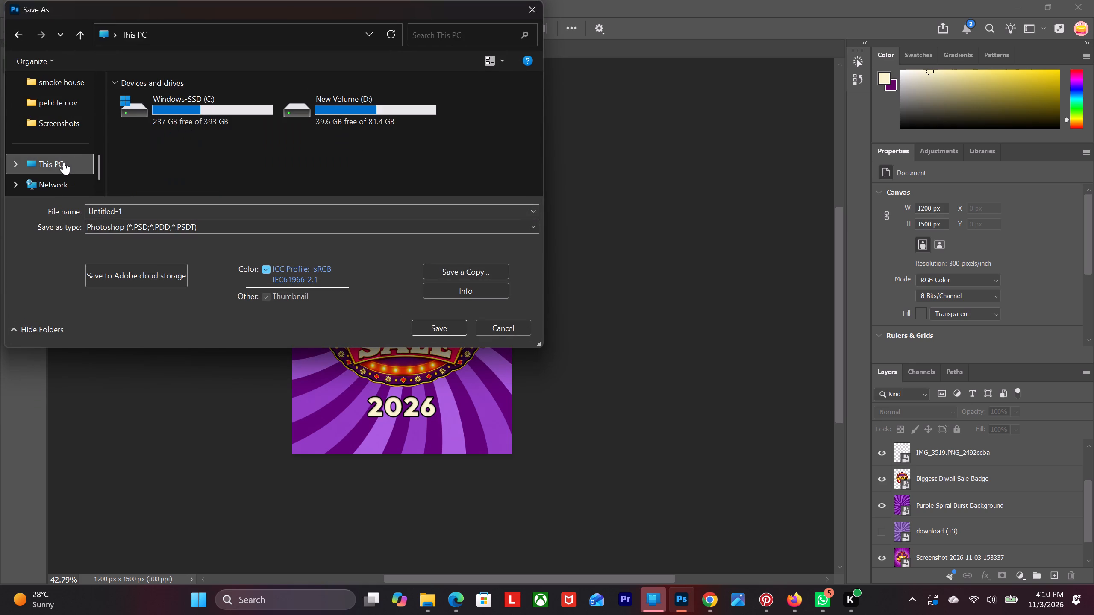
double_click(333, 107)
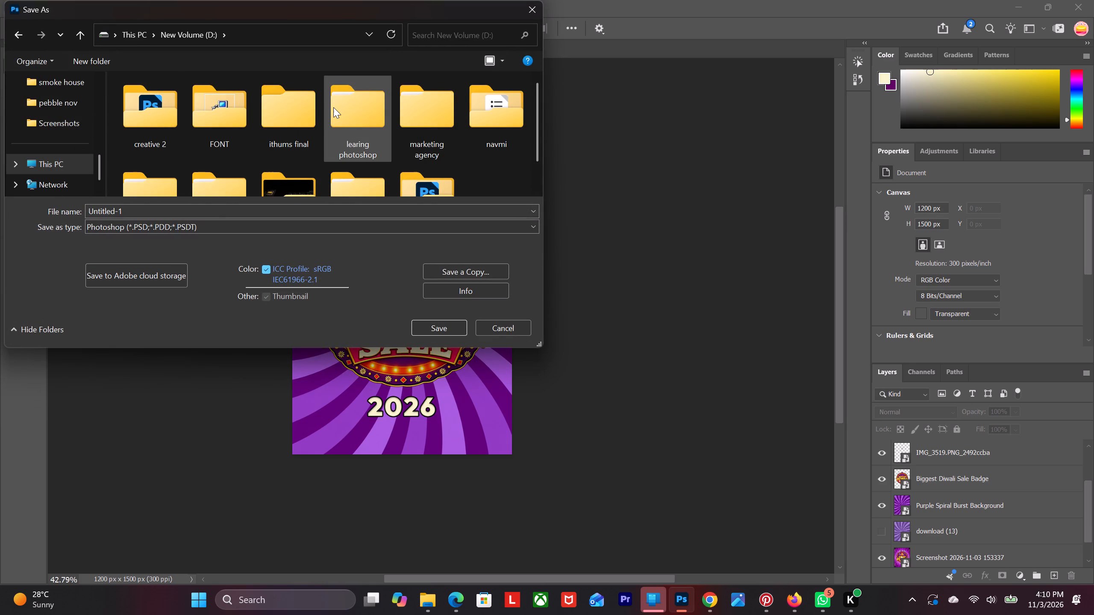
scroll(333, 107, down, 8)
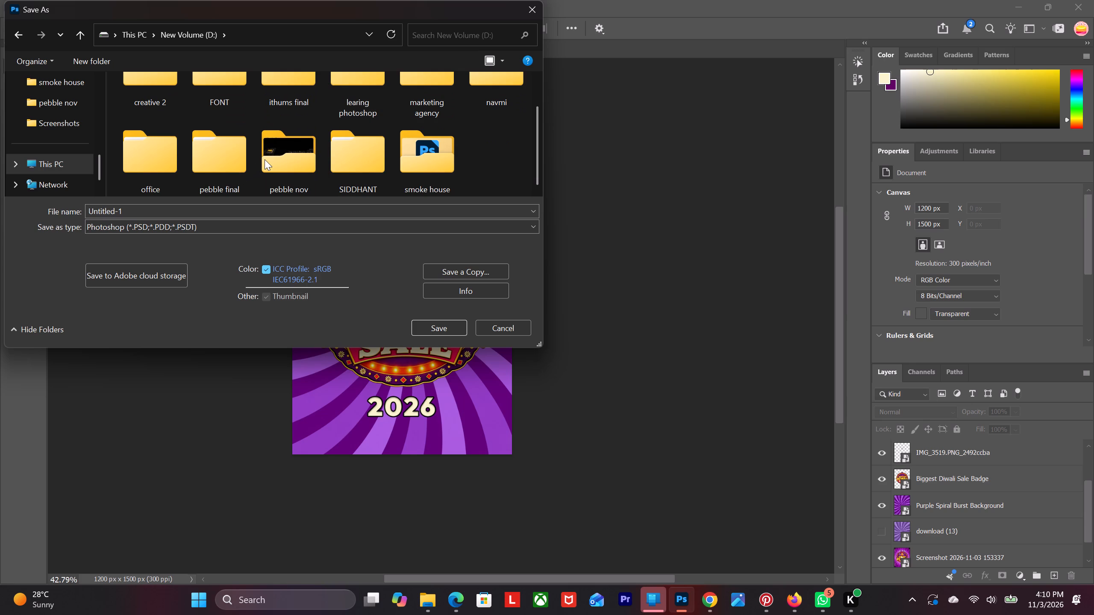
double_click(133, 165)
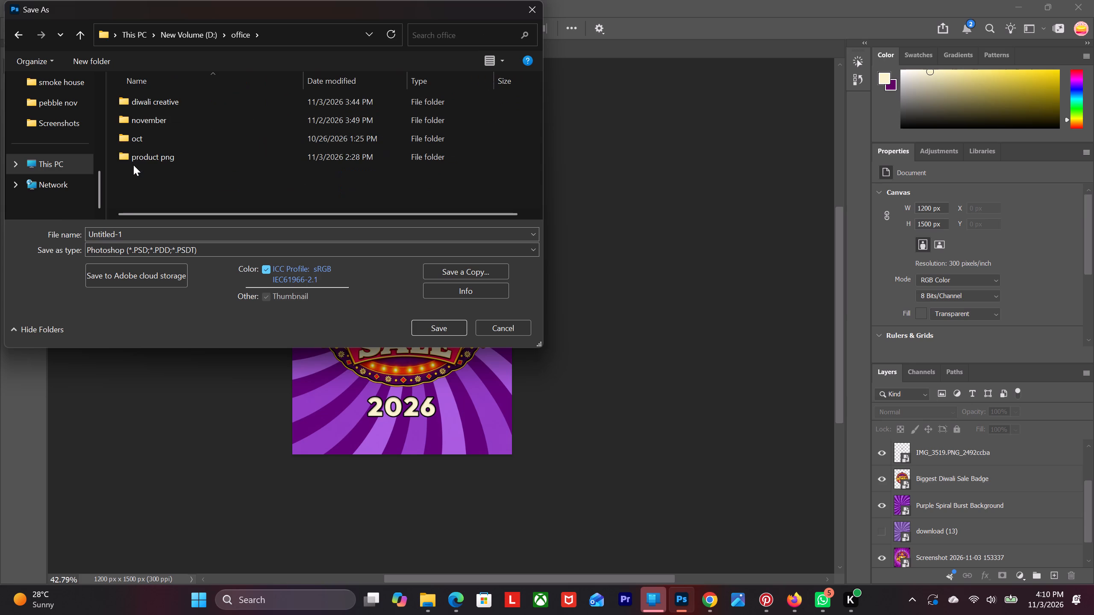
double_click(156, 102)
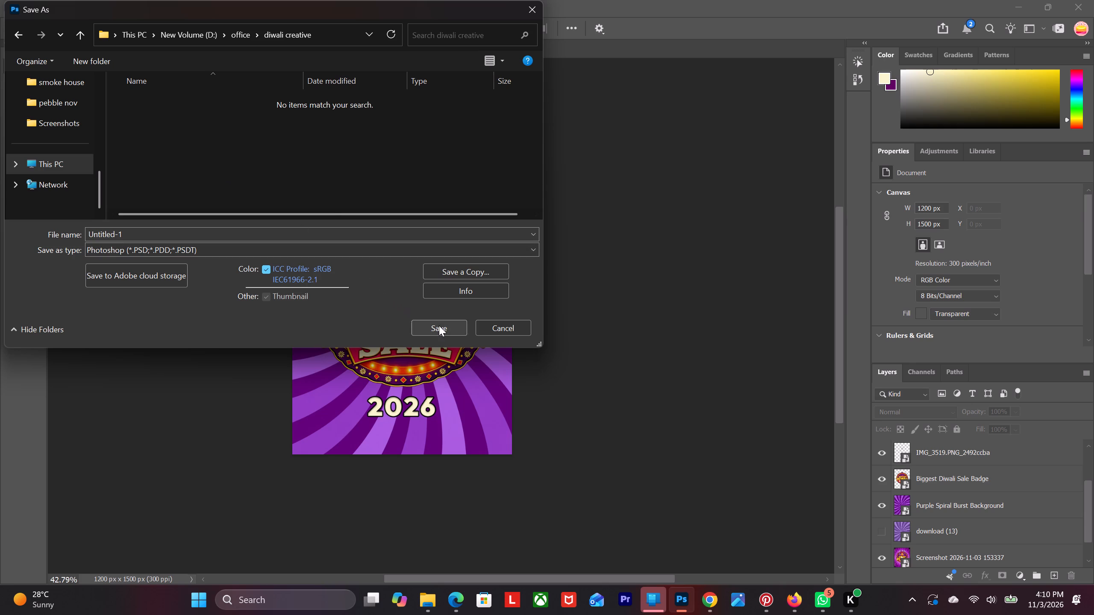
Name the file "creative 1 frond page" and save it as a Photoshop PSD, accepting the format options.
drag(123, 231, 79, 232)
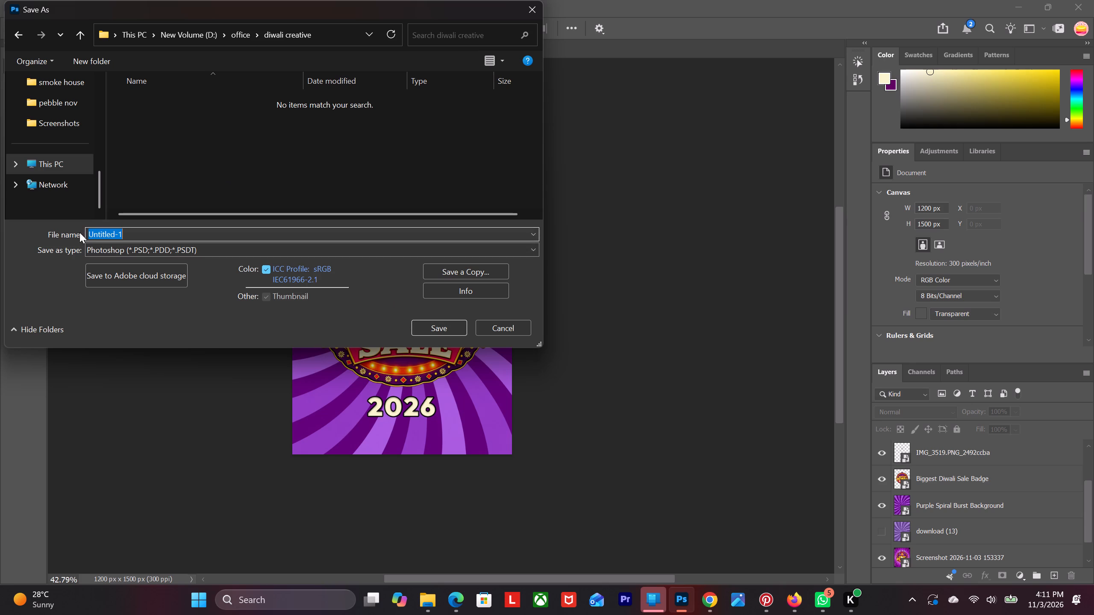
drag(79, 232, 78, 232)
text(creative)
key(space)
key(1)
key(space)
text(frond)
key(space)
text(page)
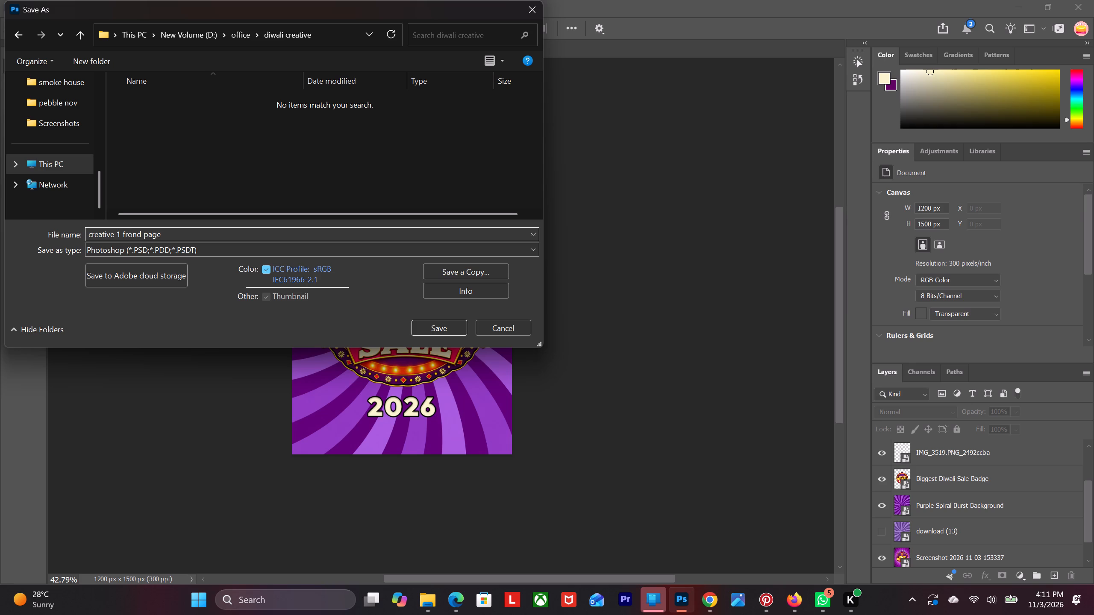
click(458, 328)
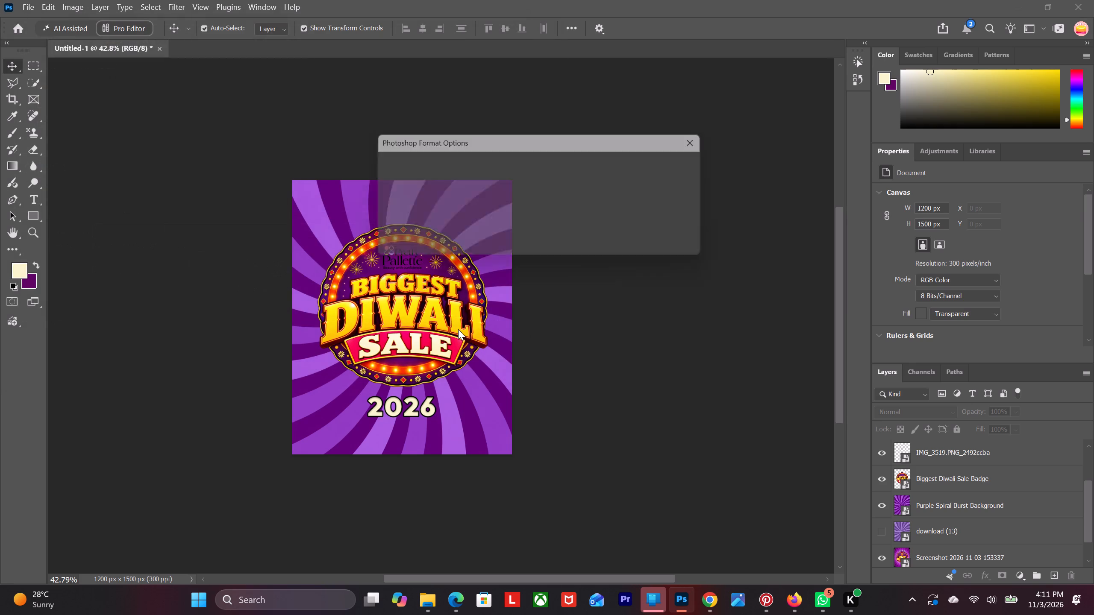
click(679, 162)
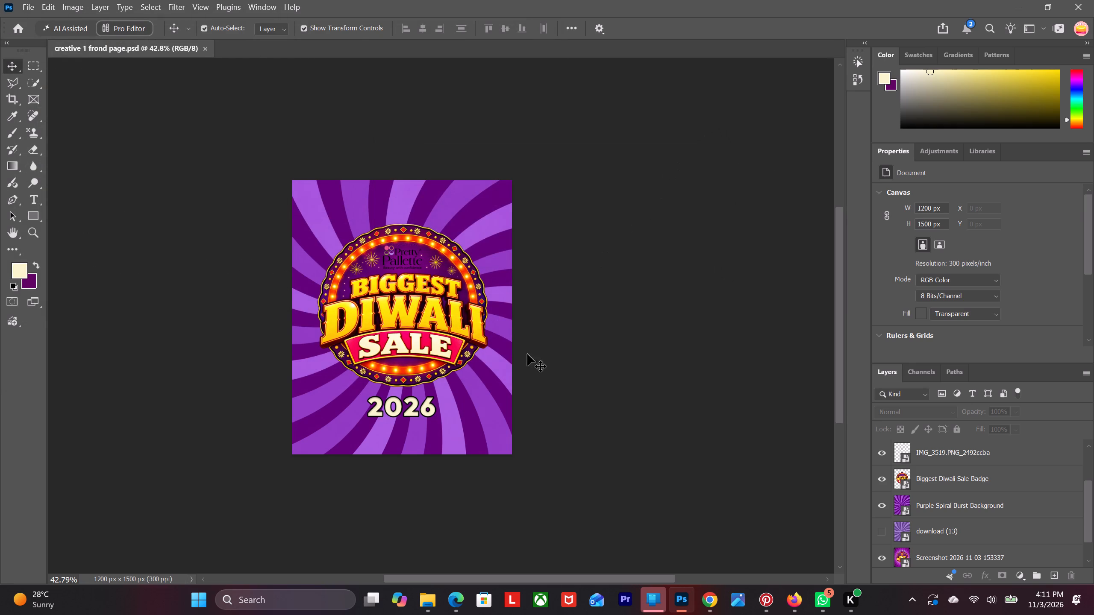
key(ctrl+s)
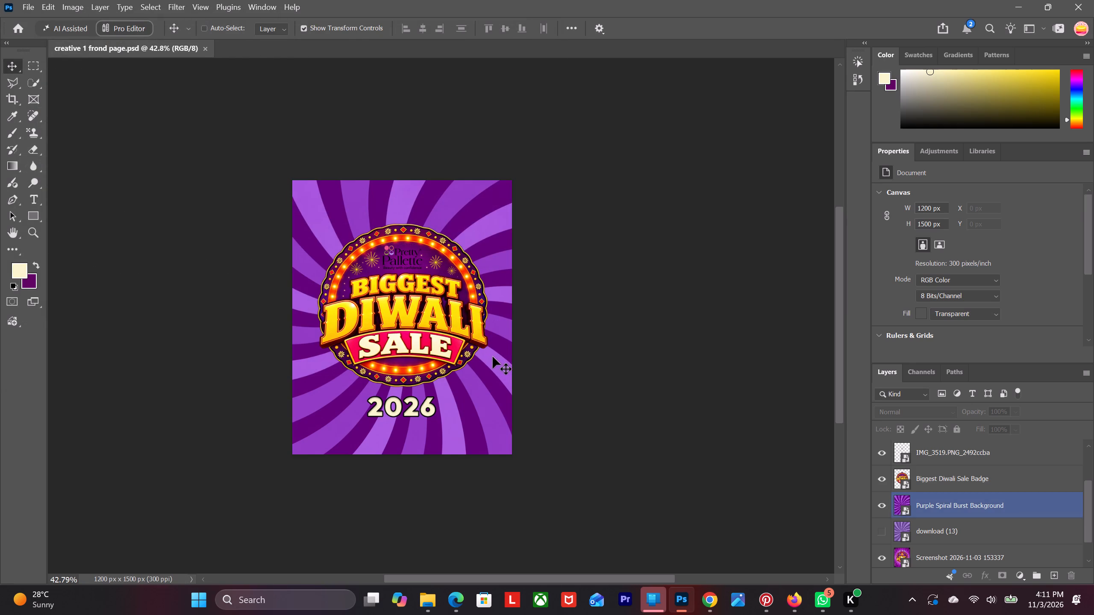
key(s)
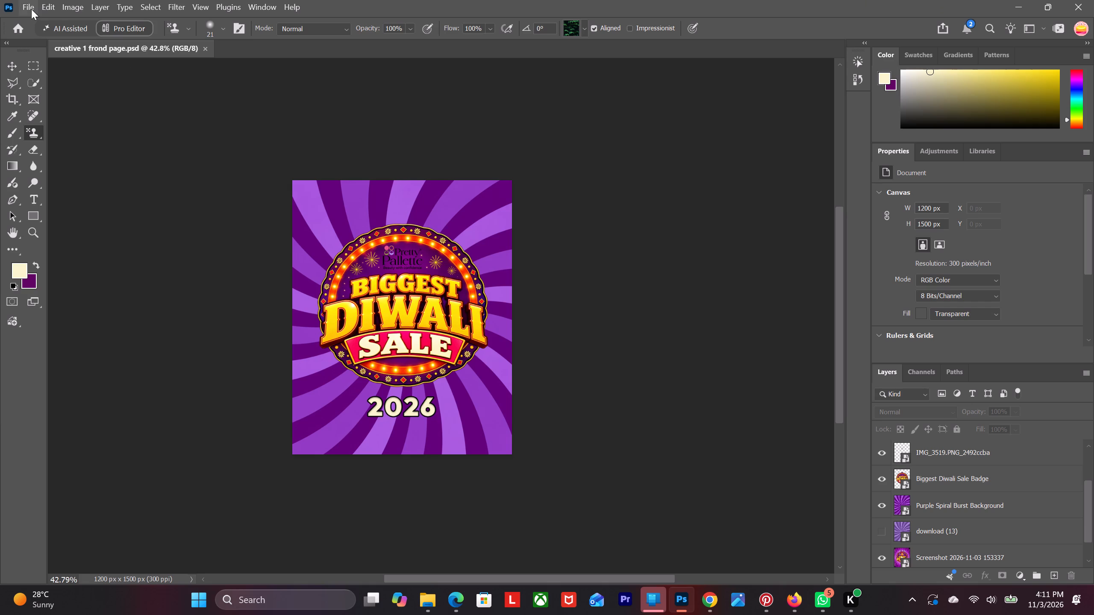
click(31, 9)
click(72, 226)
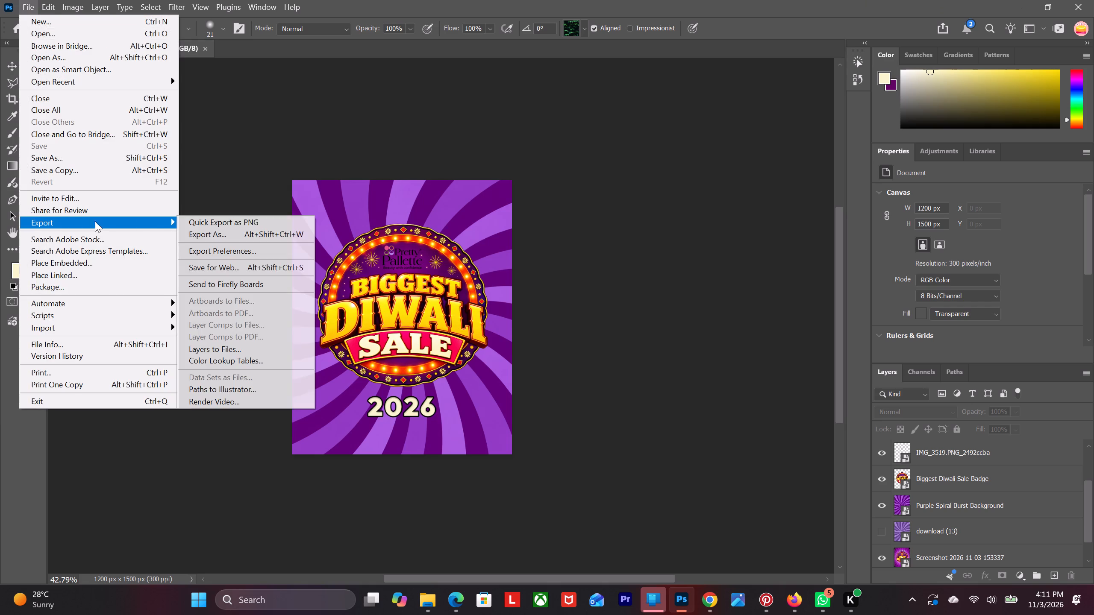
click(296, 236)
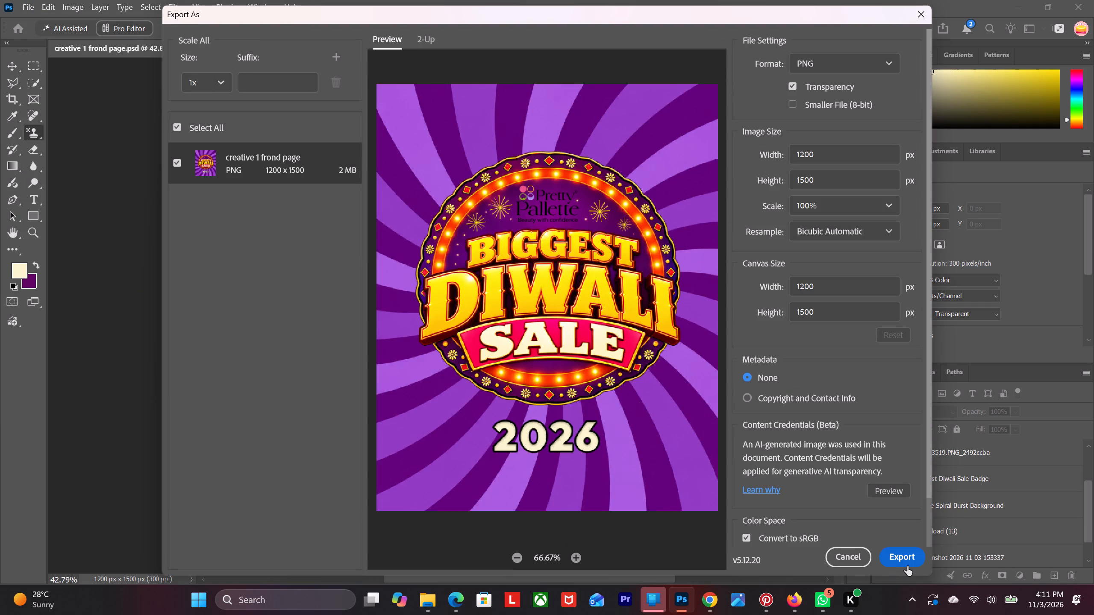
click(908, 558)
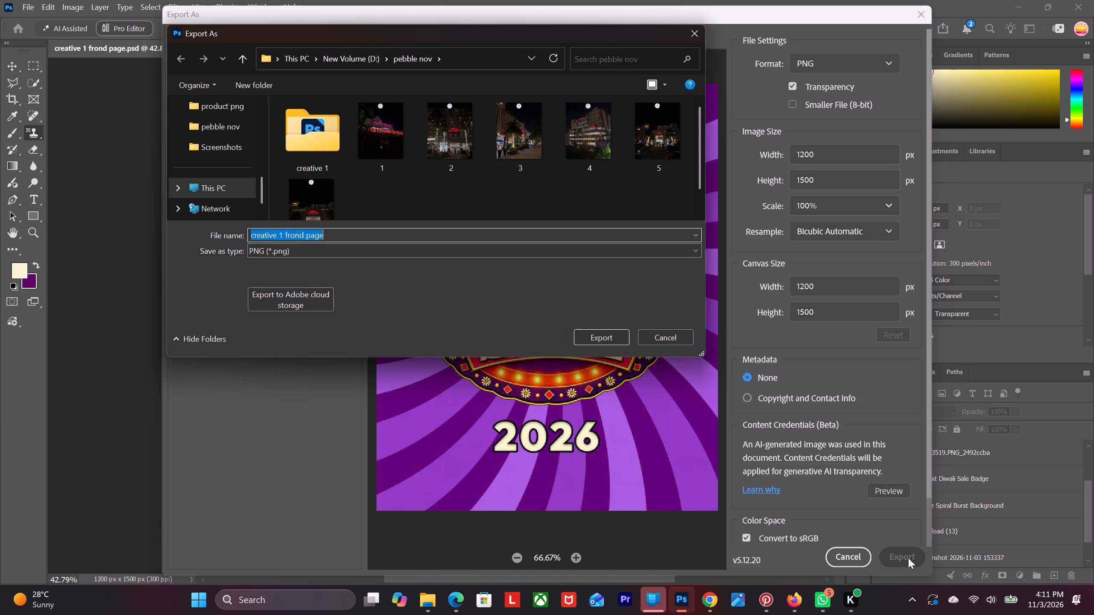
scroll(197, 172, down, 2)
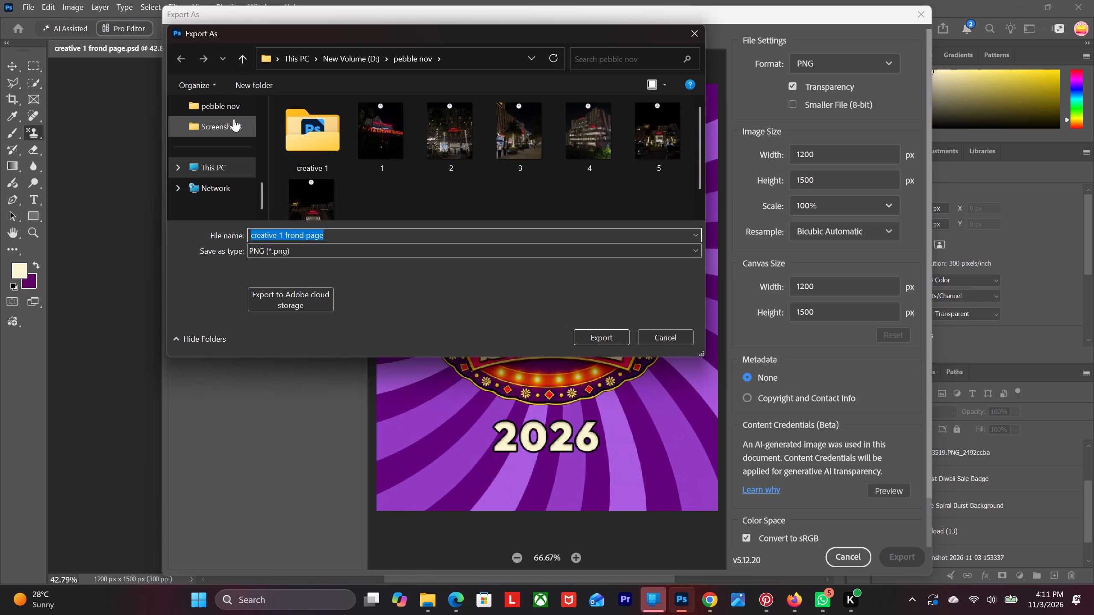
scroll(234, 119, up, 3)
scroll(233, 124, down, 5)
scroll(232, 128, up, 2)
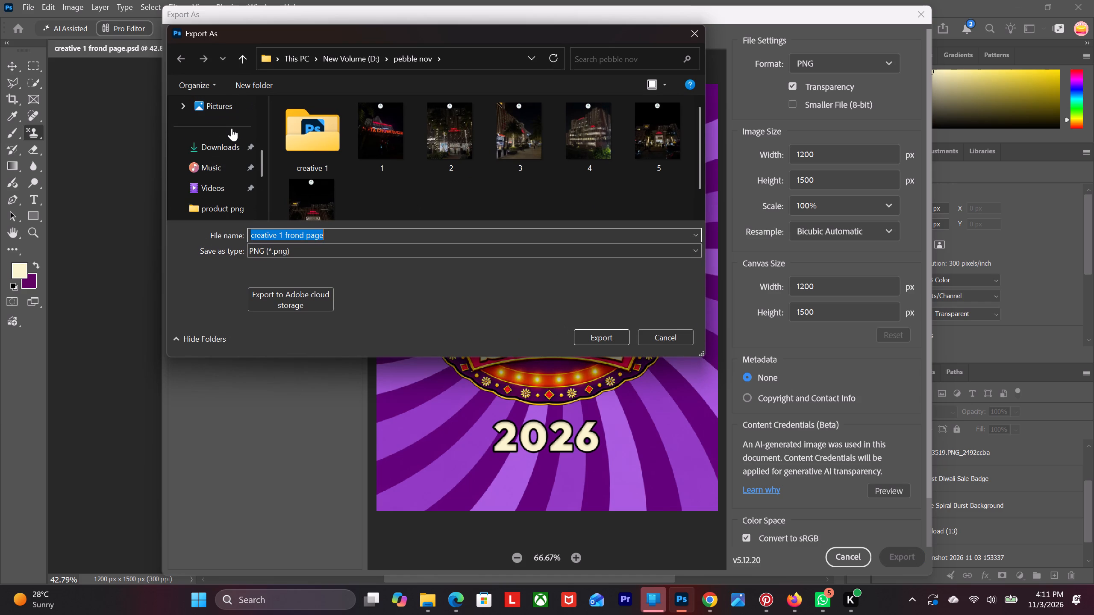
scroll(232, 128, down, 1)
scroll(231, 170, down, 2)
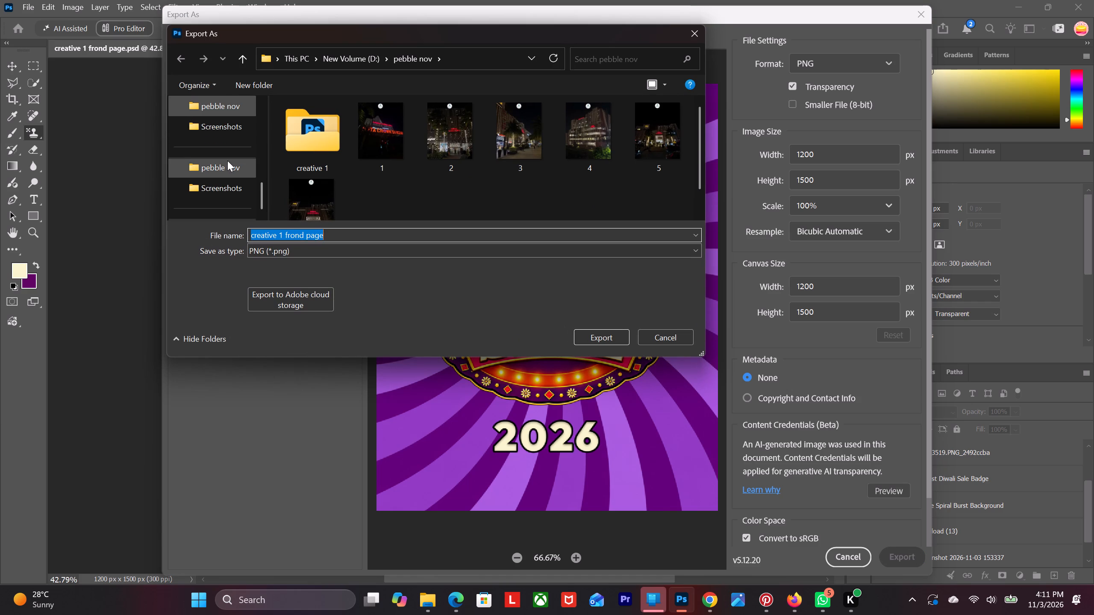
click(227, 161)
double_click(524, 137)
scroll(423, 164, down, 4)
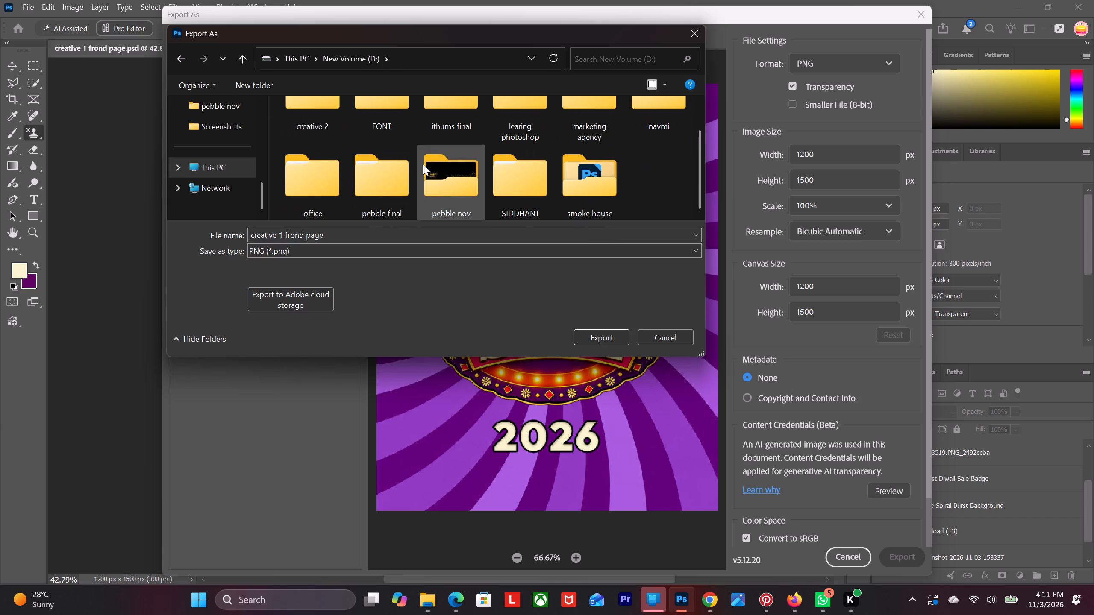
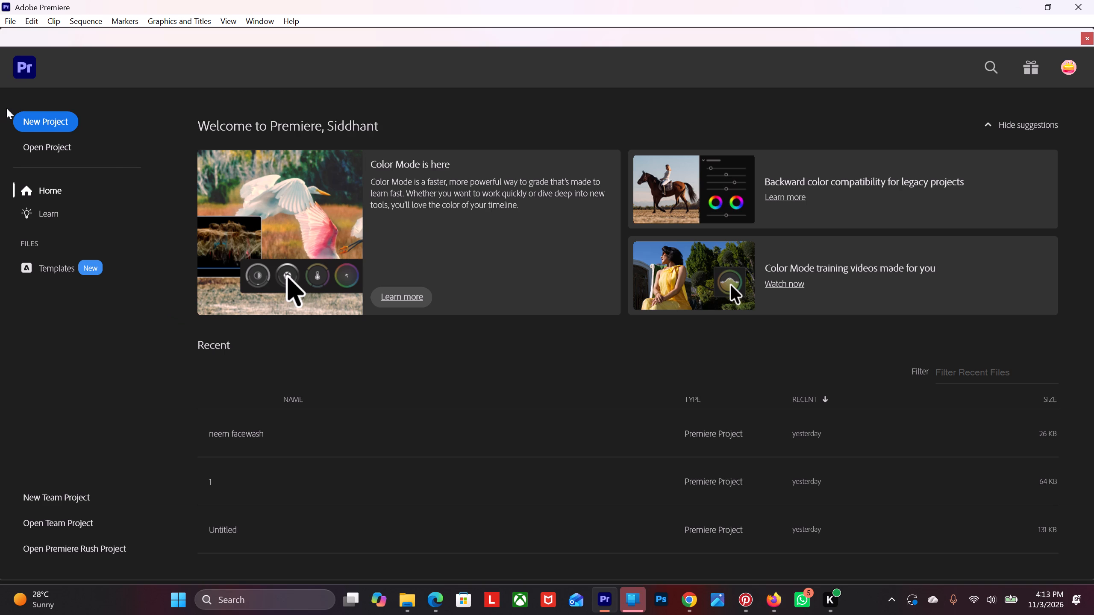
Start a new project and name it "creative 1 front slide".
click(47, 129)
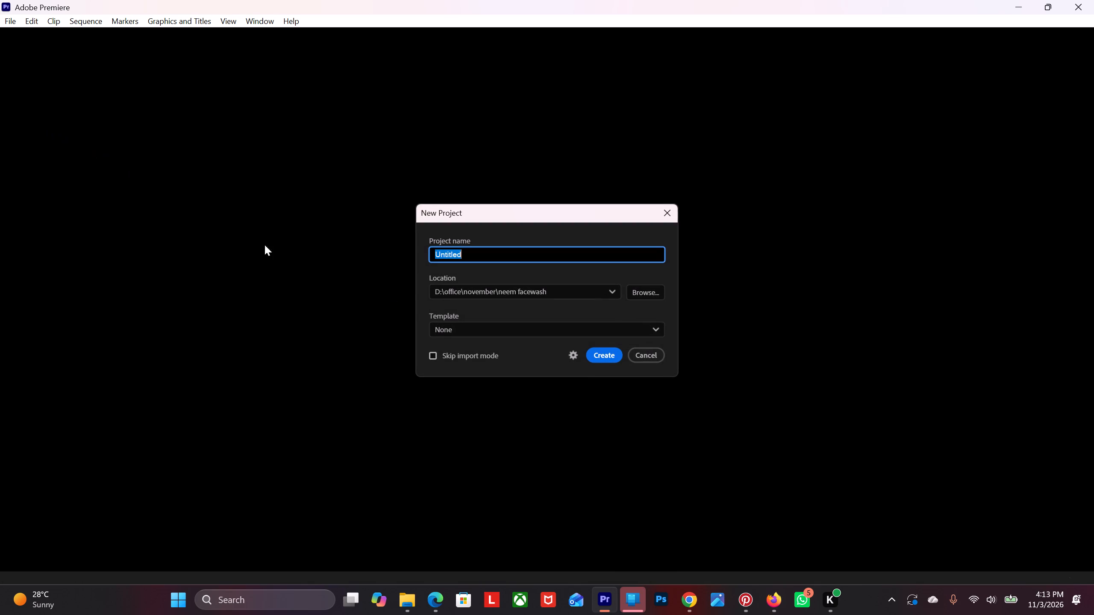
text(creative)
key(space)
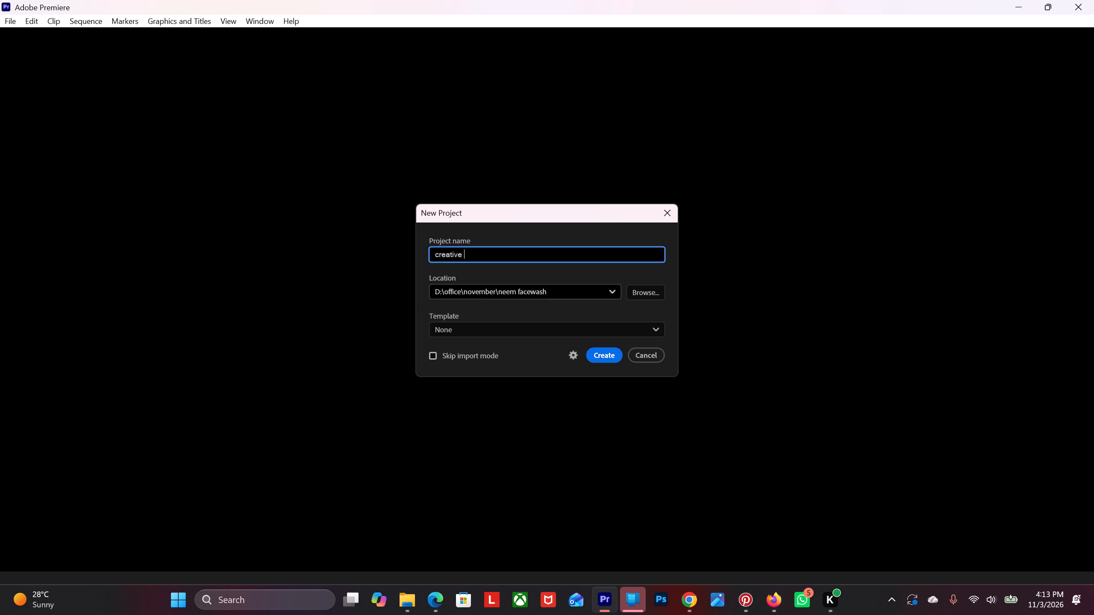
text(one)
key(space)
text(fris)
text(t)
key(space)
key(BackSpace)
key(BackSpace)
key(BackSpace)
key(BackSpace)
key(BackSpace)
key(BackSpace)
key(BackSpace)
key(BackSpace)
key(BackSpace)
key(BackSpace)
text(1)
key(space)
text(front)
key(space)
text(slide)
key(space)
Browse to the "diwali creative" folder inside "office" on New Volume (D:) as the project's save location.
click(633, 290)
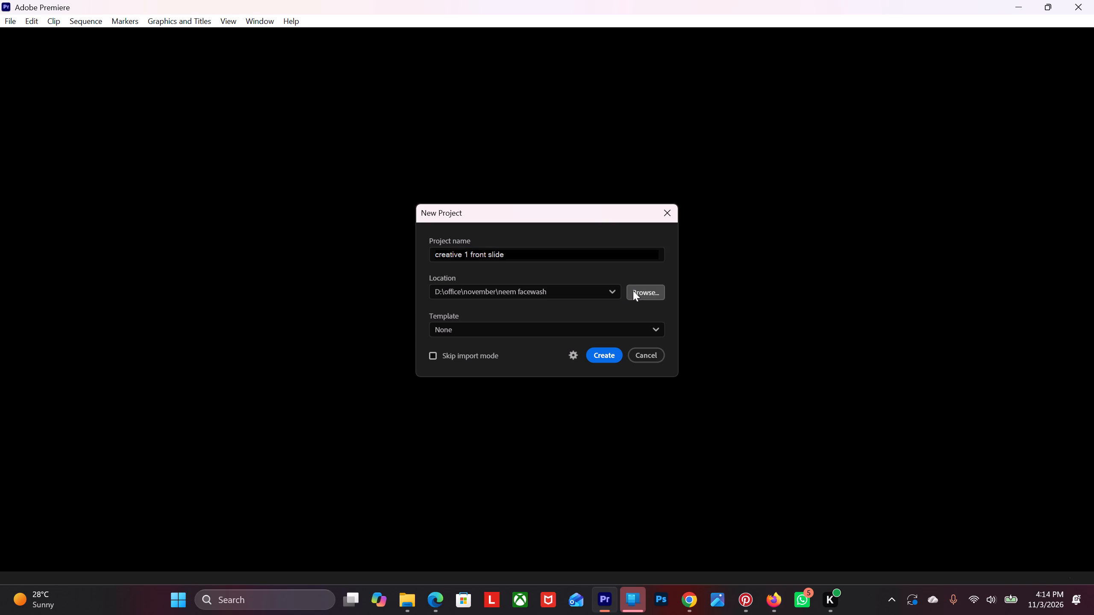
scroll(478, 364, down, 1)
scroll(477, 364, up, 1)
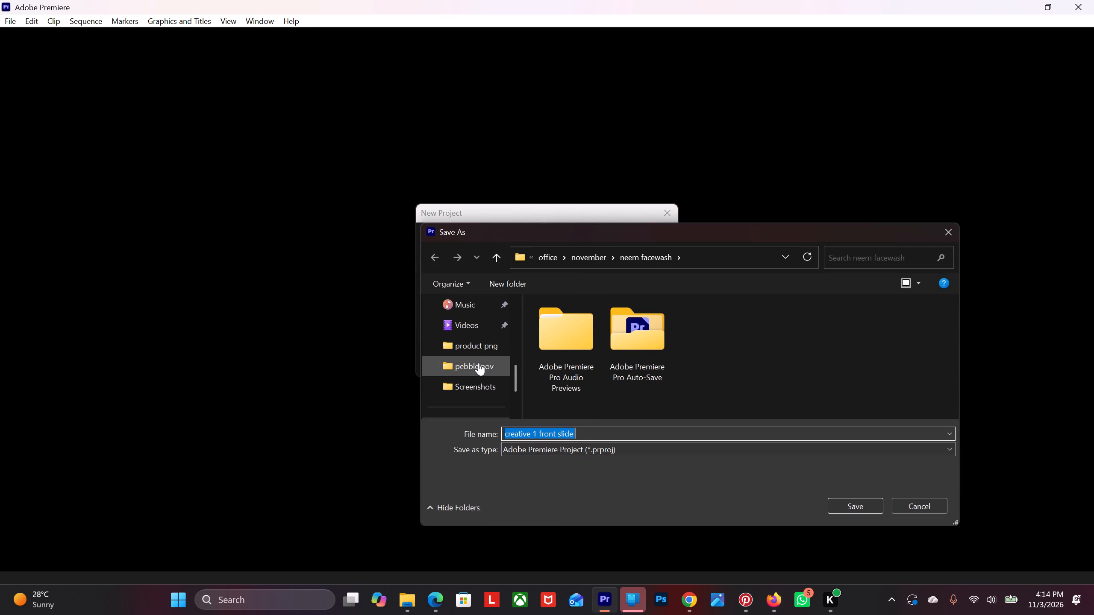
scroll(483, 393, down, 1)
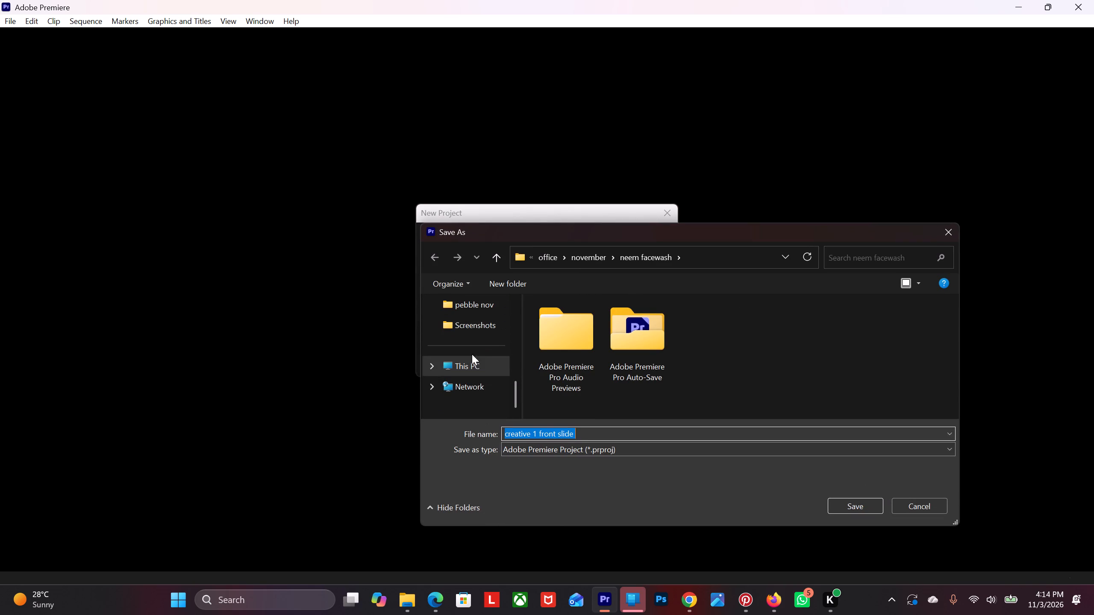
click(472, 365)
double_click(733, 333)
scroll(542, 342, down, 6)
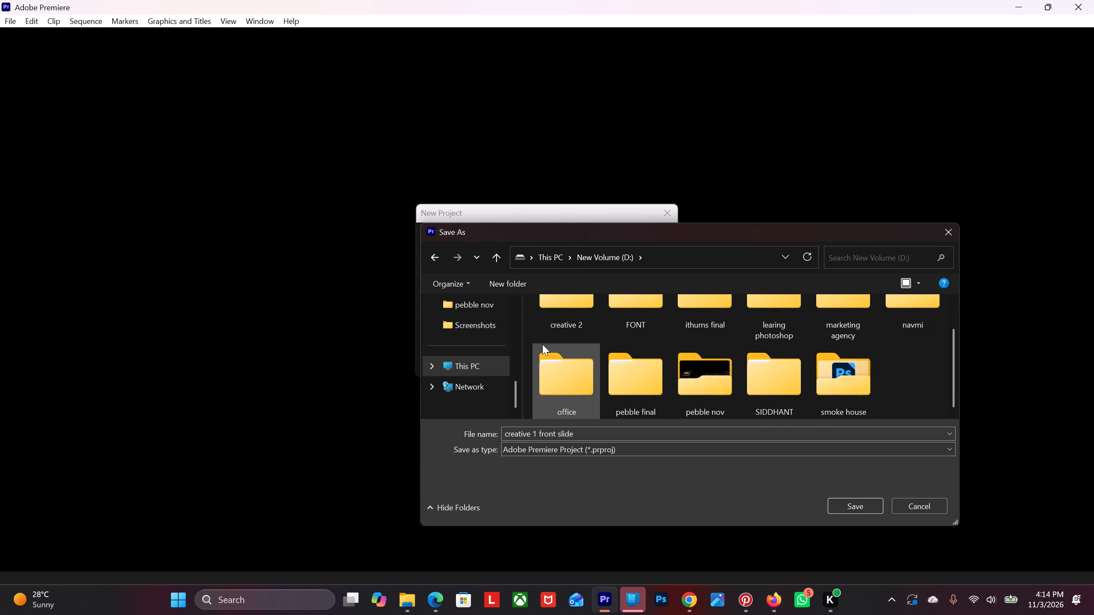
scroll(598, 342, up, 1)
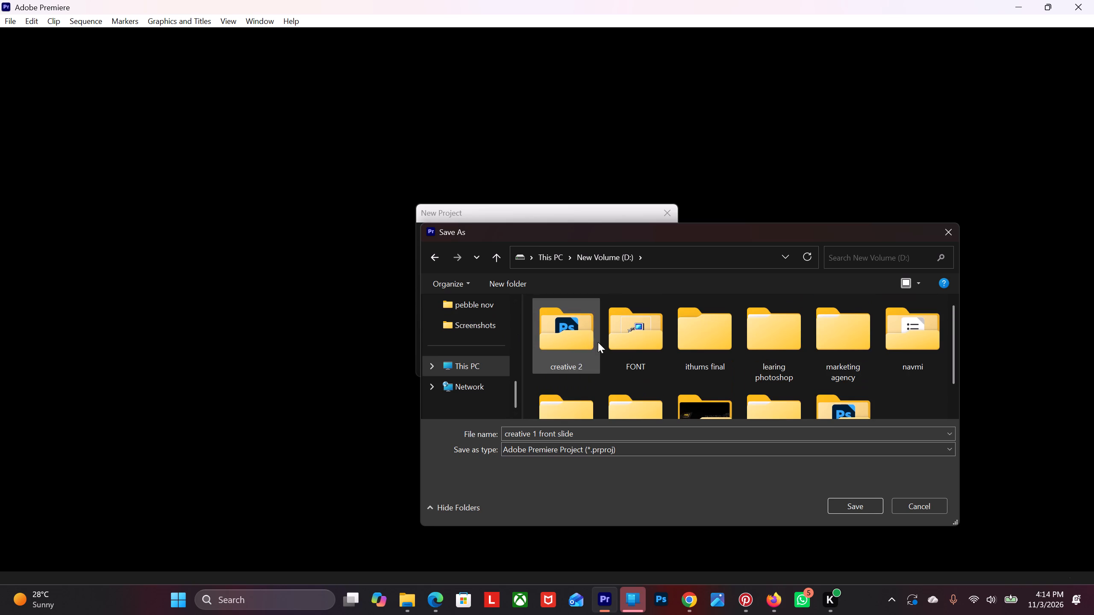
scroll(749, 384, down, 3)
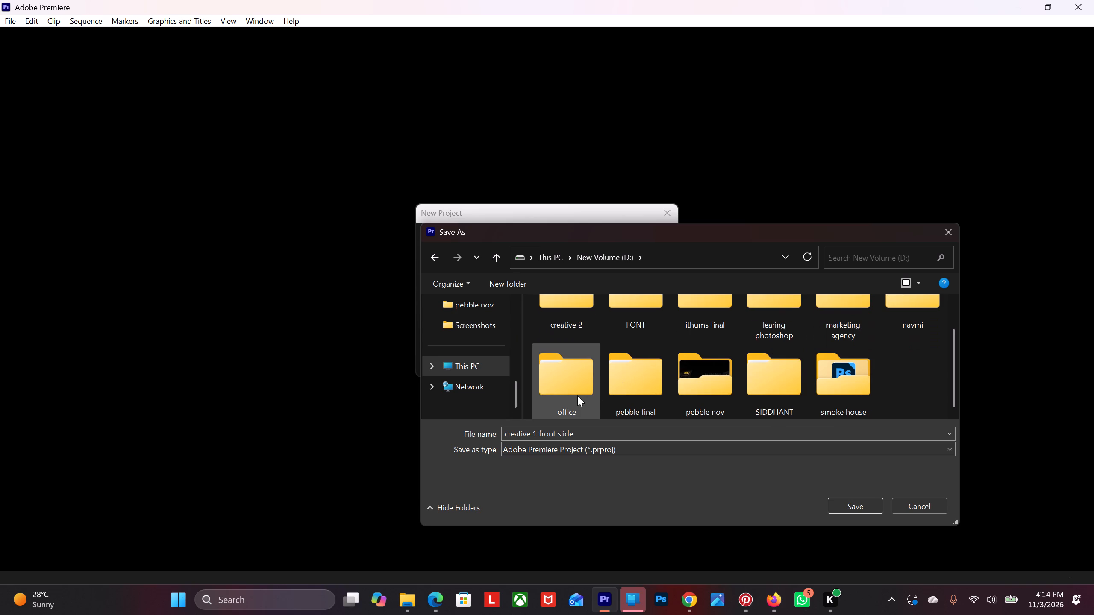
double_click(577, 395)
double_click(573, 331)
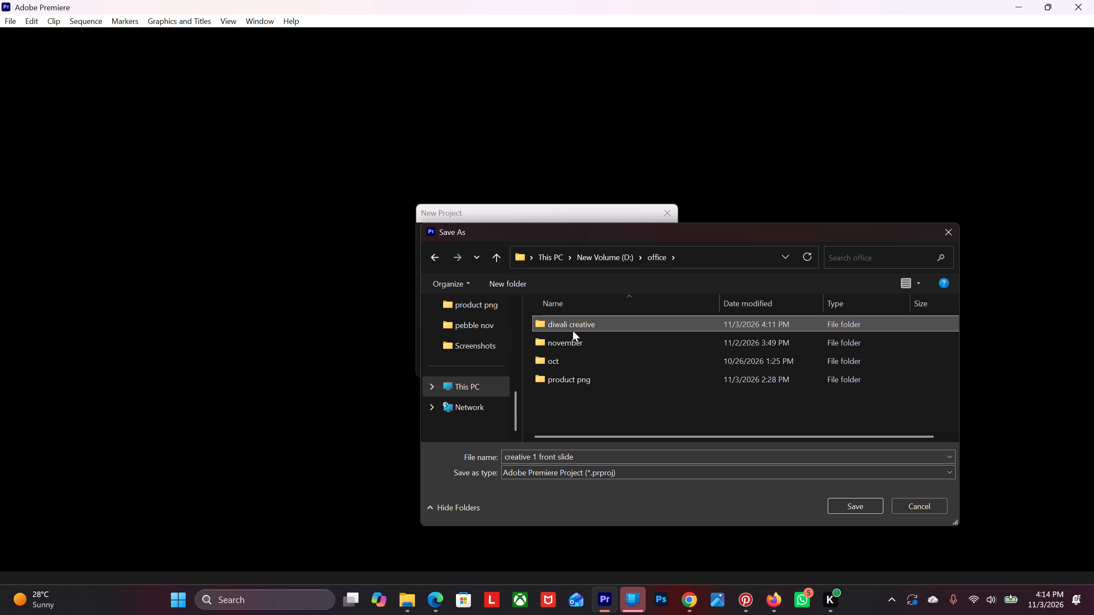
Create the project in the "diwali creative" folder with no template and skip importing media.
click(862, 506)
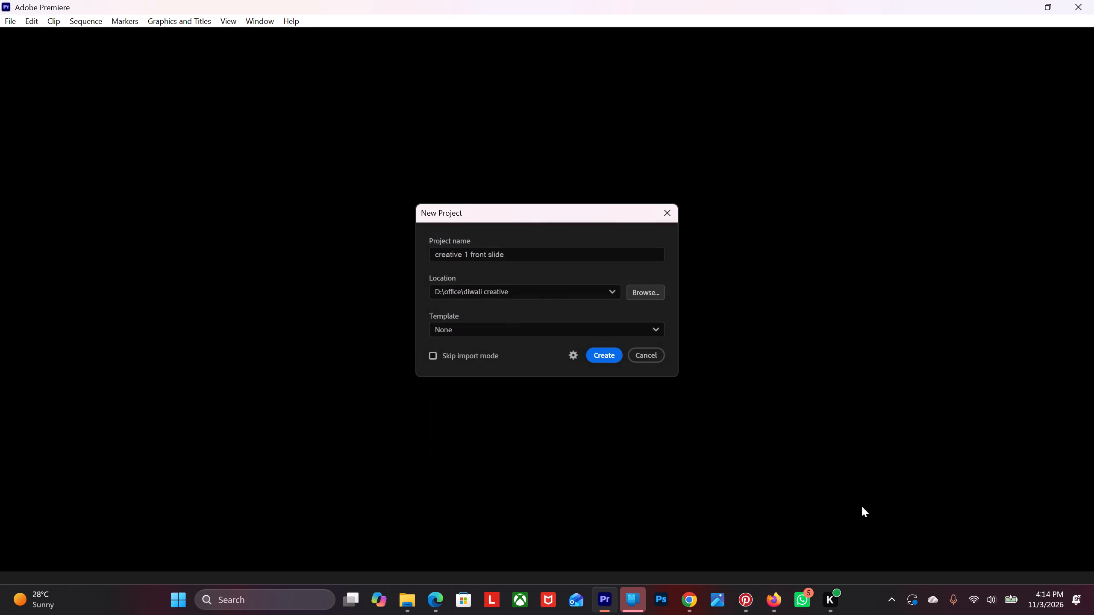
click(619, 353)
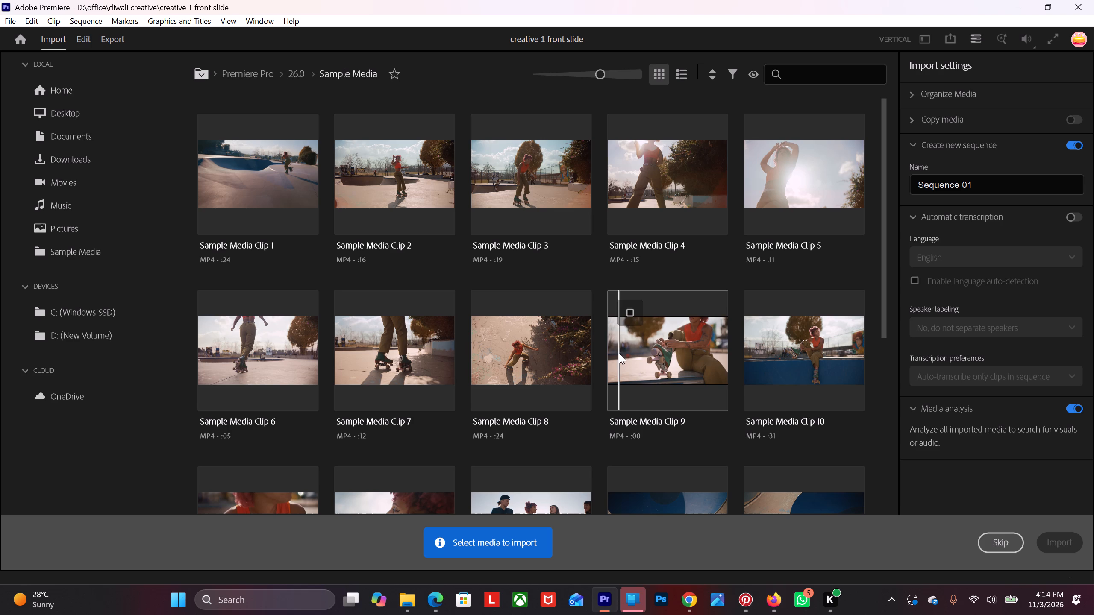
click(1013, 543)
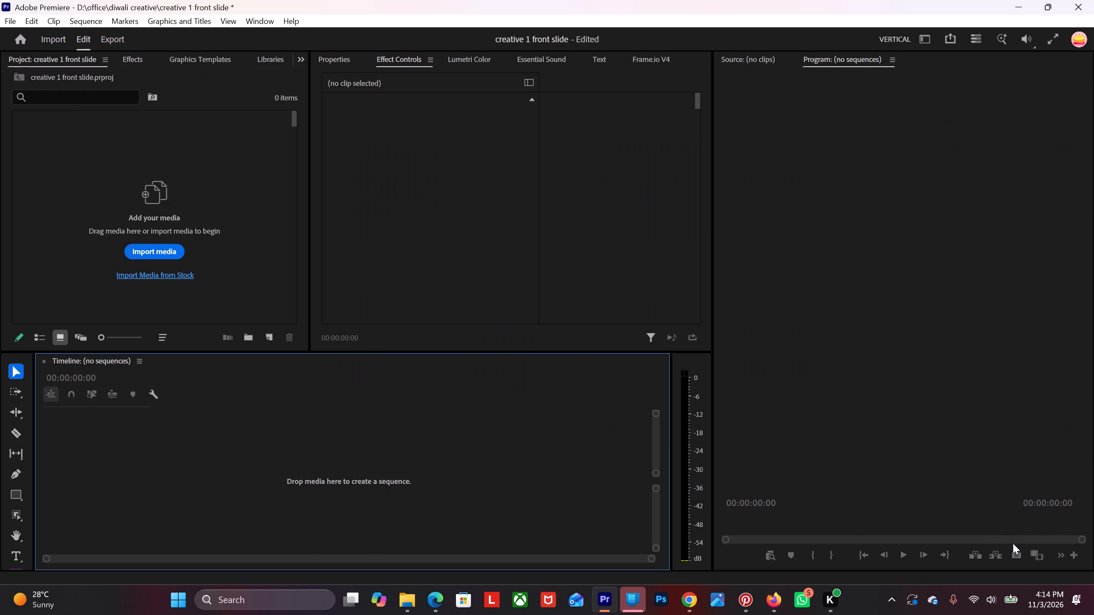
Switch to File Explorer and open the Downloads folder.
click(405, 609)
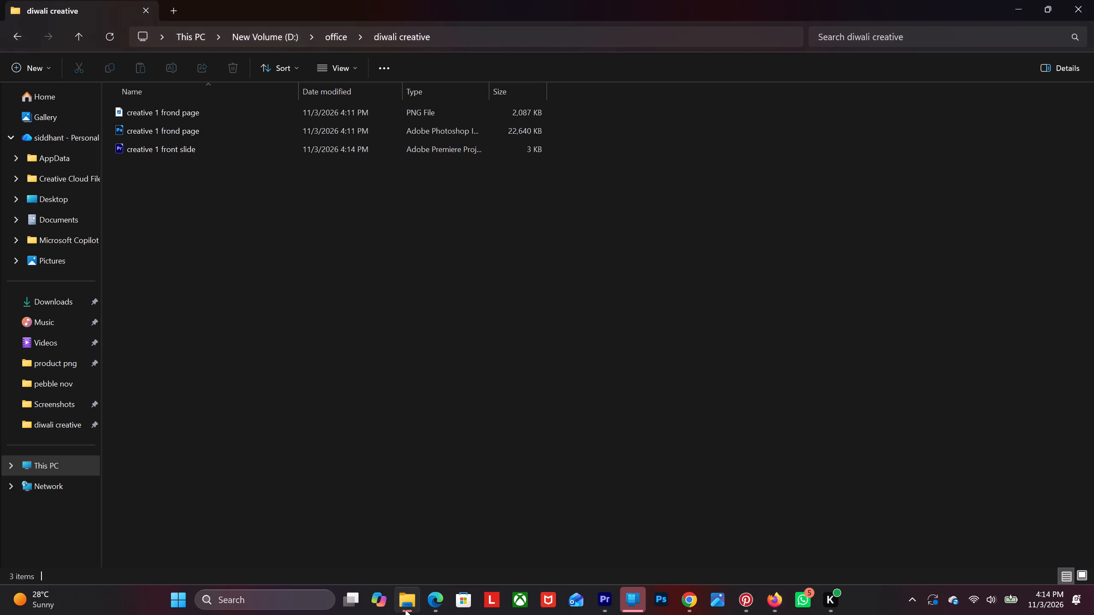
click(68, 307)
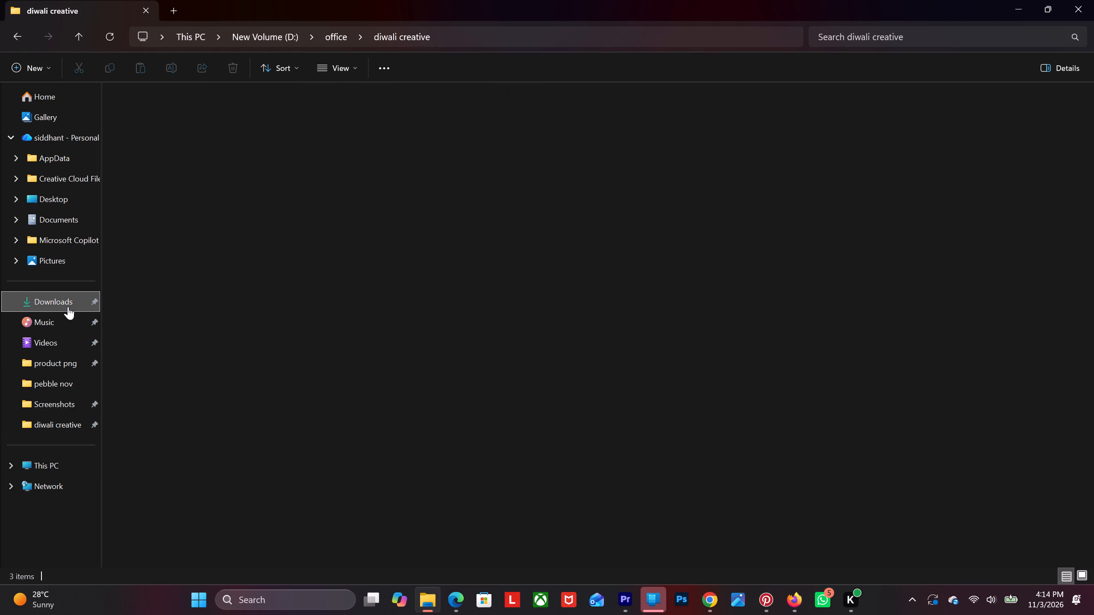